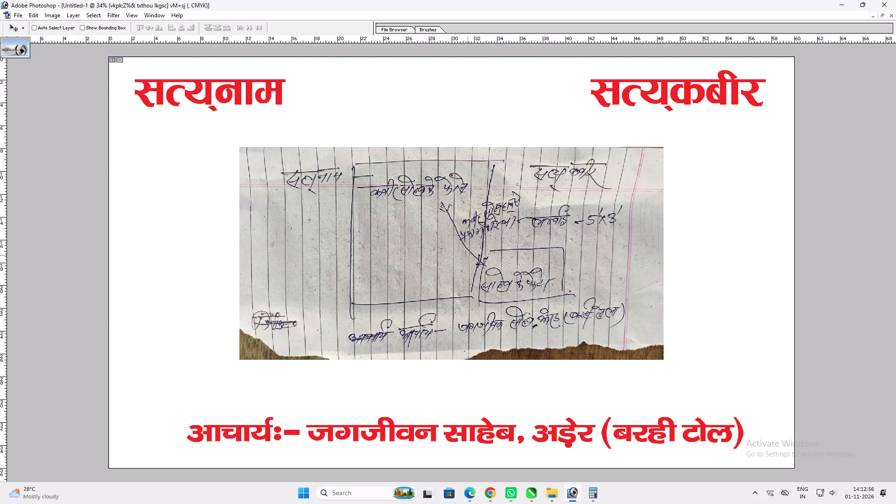
# Open the file "Vivek Drug agency 8x2.5= 1 pc dtr" and maximize its document window.
pyautogui.hotkey('ctrl', 'o')
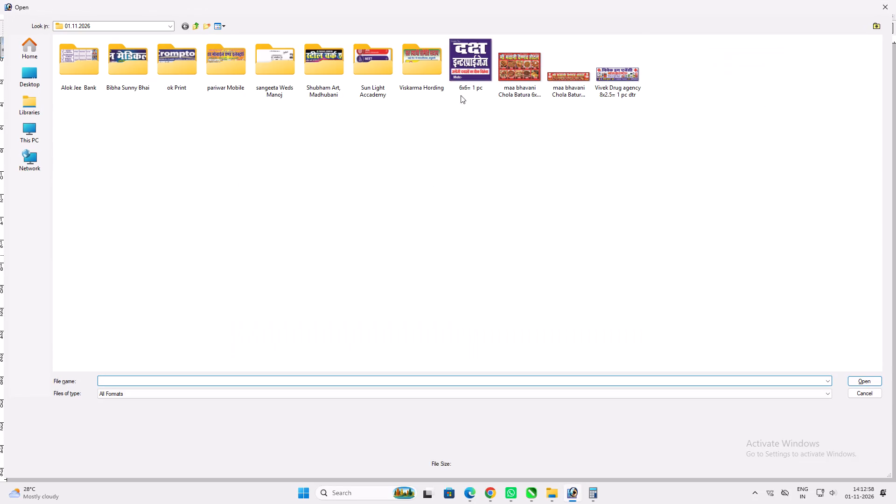
pyautogui.click(624, 80)
pyautogui.press('Return')
pyautogui.press('space')
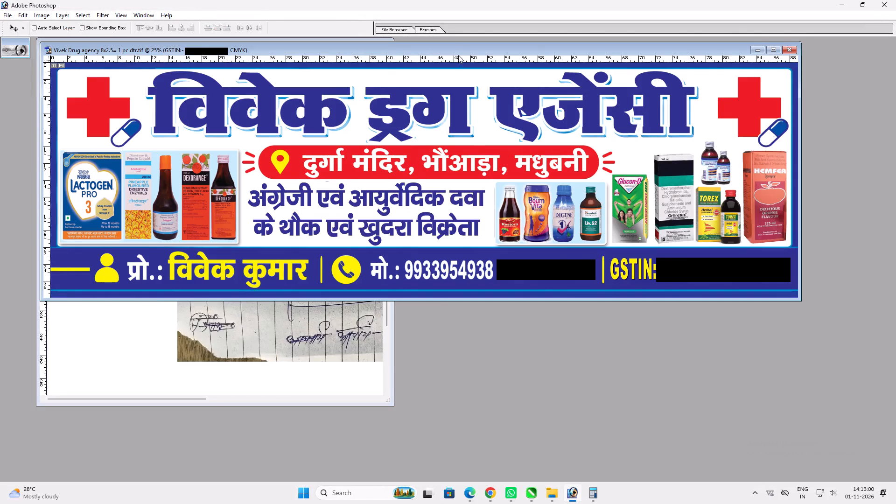
pyautogui.doubleClick(456, 51)
# Delete the words "एवं खुदरा" from the second line of the blue tagline text.
pyautogui.press('t')
pyautogui.moveTo(347, 315); pyautogui.dragTo(334, 315)
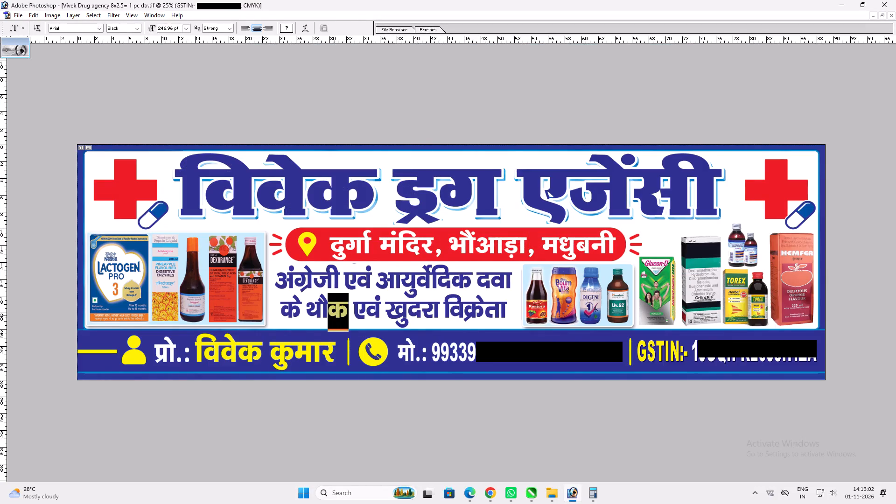
pyautogui.moveTo(334, 315); pyautogui.dragTo(322, 313)
pyautogui.moveTo(389, 308); pyautogui.dragTo(437, 314)
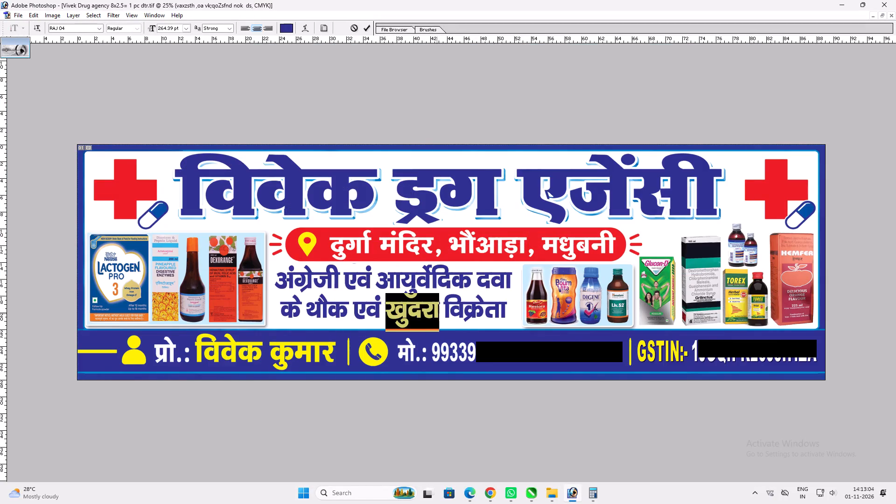
pyautogui.press('BackSpace')
pyautogui.press('BackSpace')
pyautogui.press('BackSpace')
pyautogui.press('BackSpace')
pyautogui.press('BackSpace')
pyautogui.press('BackSpace')
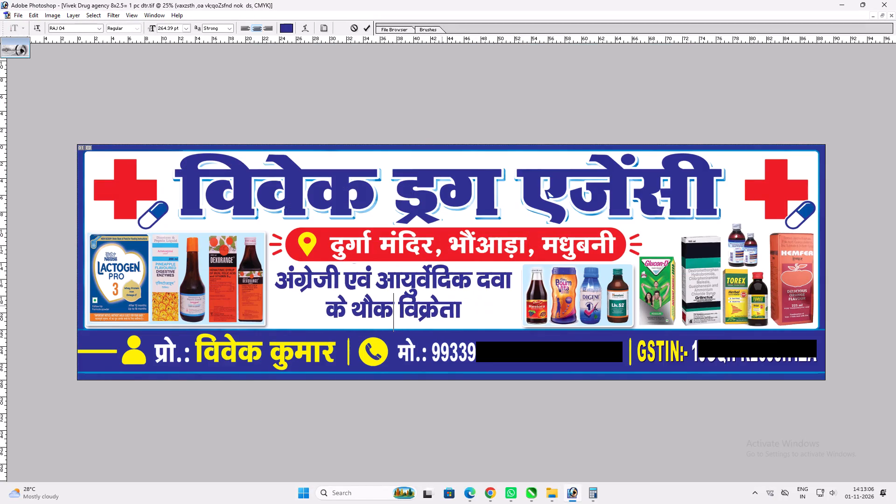
# Move the tagline's line break before "दवा" so the second line reads "दवा के थौक विक्रेता".
pyautogui.click(474, 279)
pyautogui.press('Return')
pyautogui.press('Down')
pyautogui.press('Home')
pyautogui.press('BackSpace')
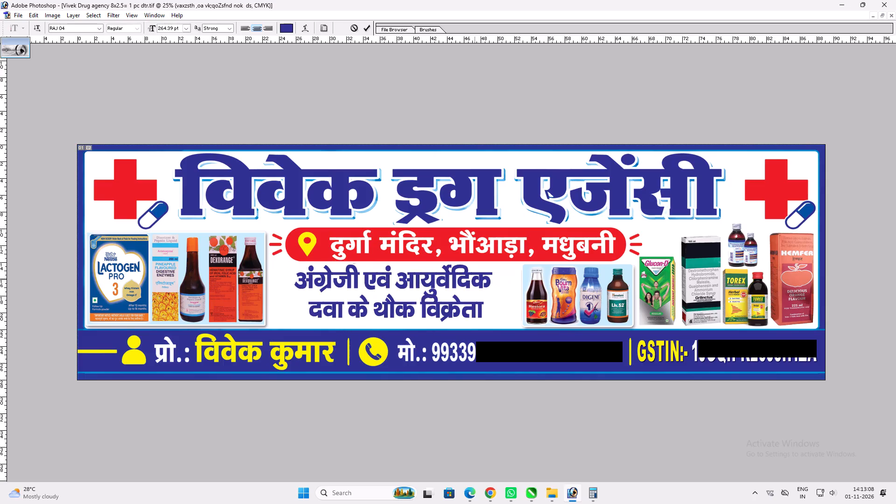
pyautogui.press('space')
pyautogui.hotkey('ctrl', 'z')
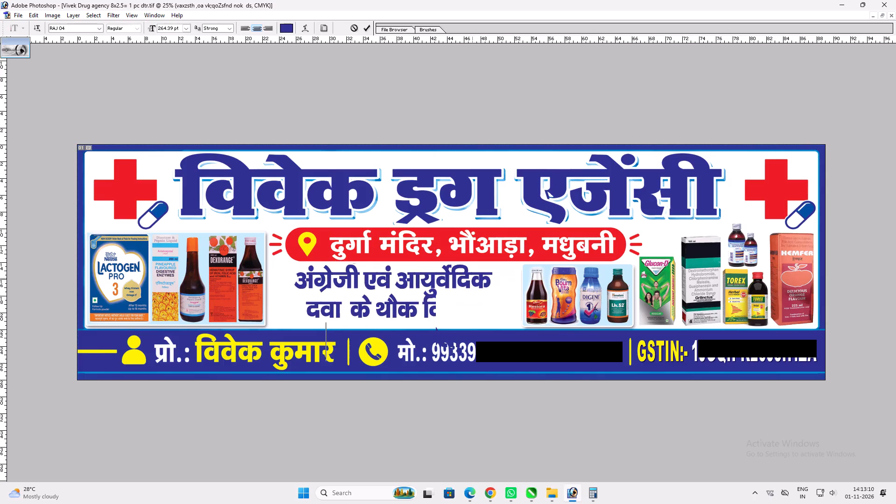
pyautogui.hotkey('ctrl', 'z')
# Increase the line spacing of the whole two-line tagline slightly and apply the text edit.
pyautogui.hotkey('ctrl', 'a')
pyautogui.hotkey('alt', 'Down')
pyautogui.hotkey('alt', 'Down')
pyautogui.hotkey('alt', 'Down')
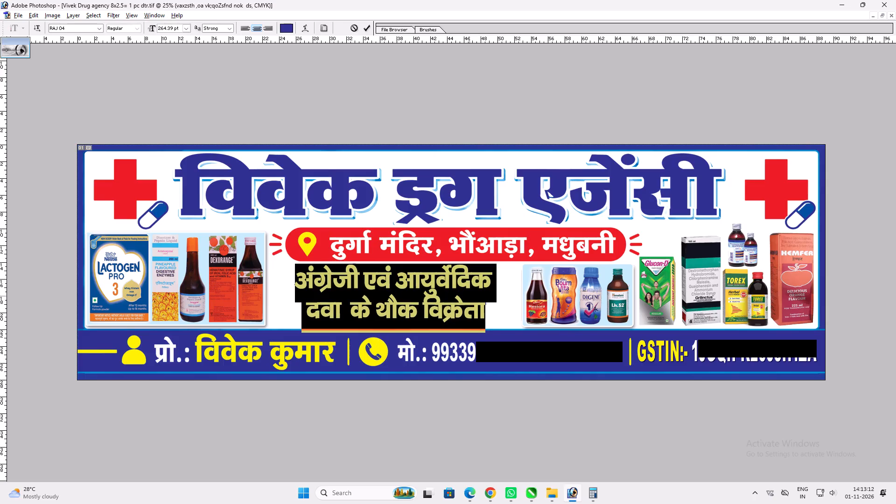
pyautogui.hotkey('alt', 'Down')
pyautogui.hotkey('alt', 'Down')
pyautogui.hotkey('alt', 'Down')
pyautogui.hotkey('alt', 'Down')
pyautogui.hotkey('alt', 'Down')
pyautogui.hotkey('alt', 'Down')
pyautogui.hotkey('alt', 'Down')
pyautogui.hotkey('alt', 'Down')
pyautogui.hotkey('alt', 'Down')
pyautogui.hotkey('alt', 'Down')
pyautogui.hotkey('alt', 'Down')
pyautogui.hotkey('alt', 'Down')
pyautogui.hotkey('alt', 'Down')
pyautogui.hotkey('alt', 'Down')
pyautogui.hotkey('alt', 'Down')
pyautogui.hotkey('alt', 'Down')
pyautogui.hotkey('alt', 'Down')
pyautogui.hotkey('alt', 'Down')
pyautogui.hotkey('alt', 'Down')
pyautogui.hotkey('alt', 'Down')
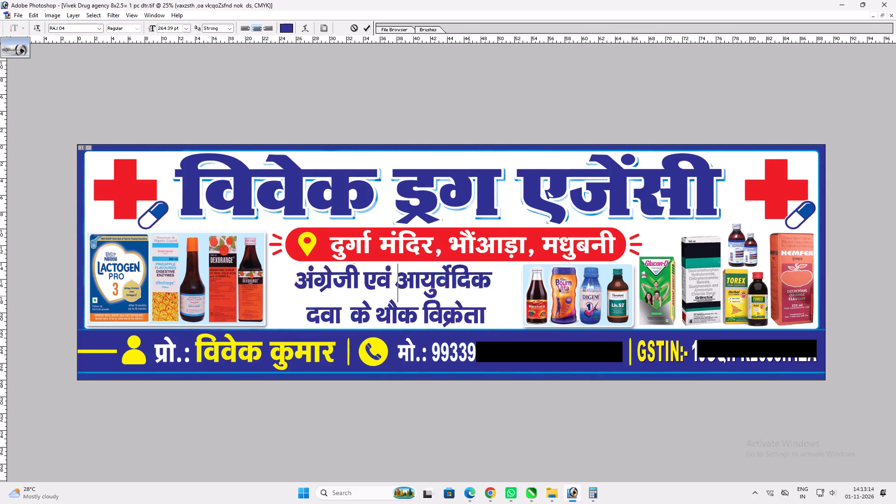
pyautogui.hotkey('ctrl', 'z')
pyautogui.press('Return')
# Stretch the tagline horizontally about its centre to fill the space between the product pictures on either side.
pyautogui.press('v')
pyautogui.hotkey('ctrl', 't')
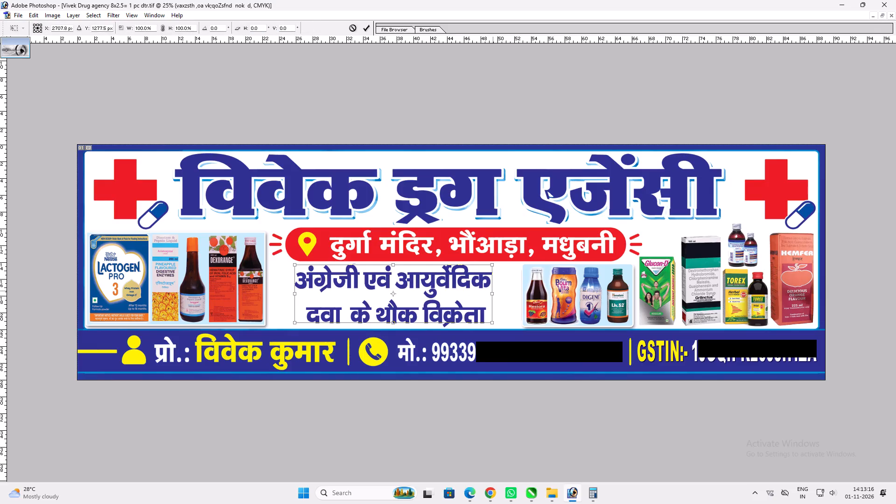
pyautogui.keyDown('alt'); pyautogui.keyDown('shift'); pyautogui.moveTo(493, 290); pyautogui.dragTo(513, 287); pyautogui.keyUp('shift'); pyautogui.keyUp('alt')
pyautogui.press('Return')
pyautogui.press('v')
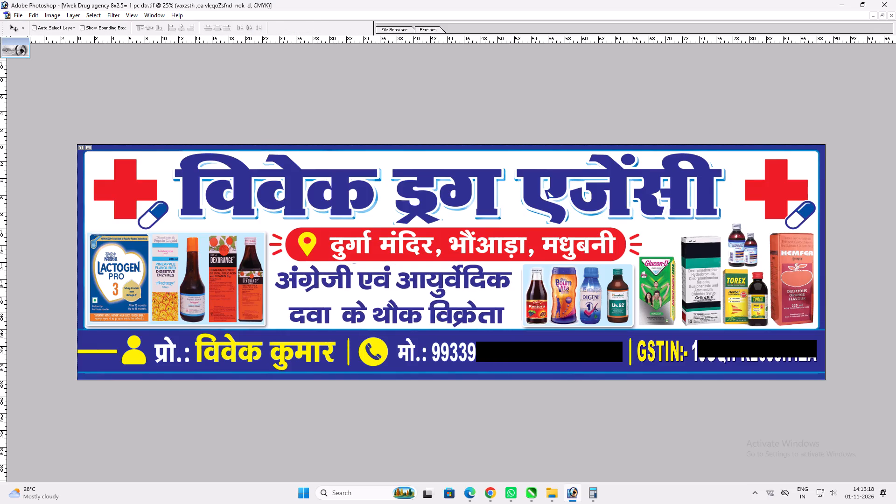
# Save the banner file and take a screenshot of the entire banner.
pyautogui.hotkey('ctrl', 's')
pyautogui.press('Print')
pyautogui.moveTo(74, 143); pyautogui.dragTo(784, 359)
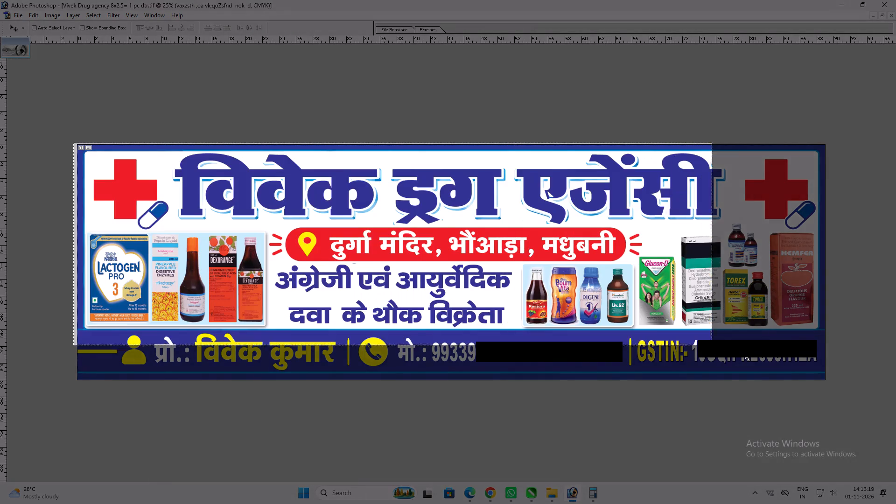
pyautogui.moveTo(784, 359); pyautogui.dragTo(826, 382)
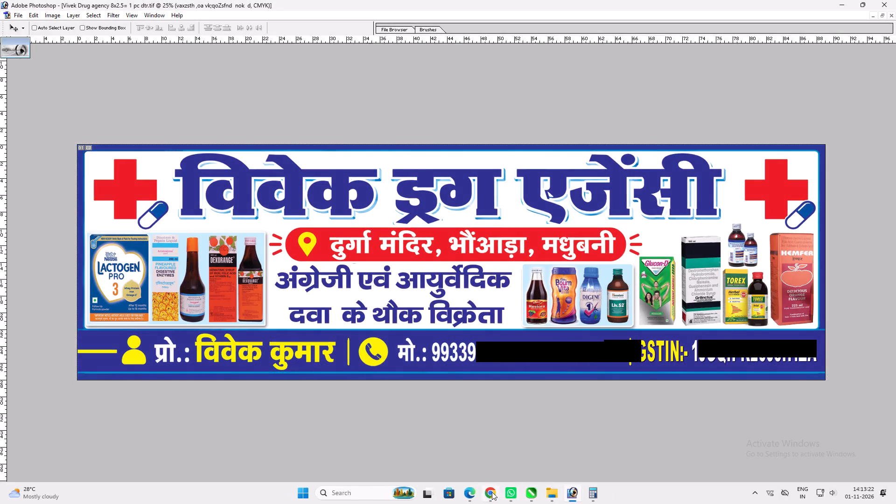
# Marquee-select the dot above "भौं" in the red address line, shift it slightly with Free Transform, and deselect.
pyautogui.click(427, 304)
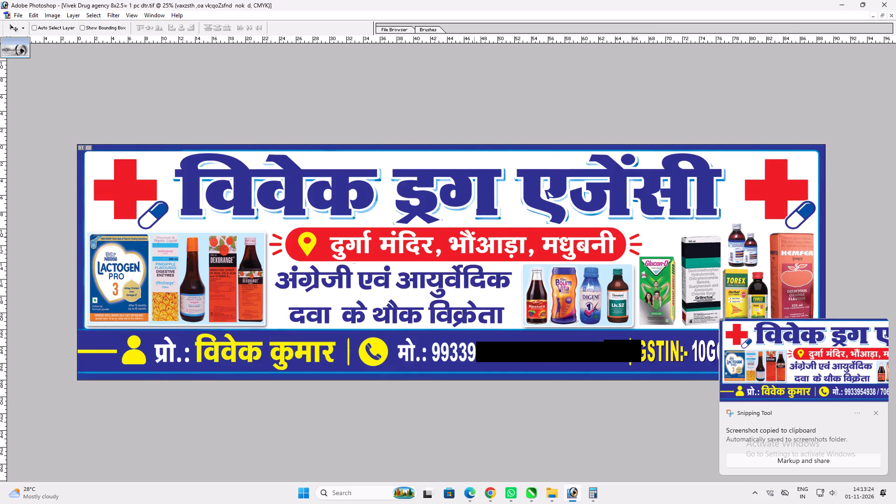
pyautogui.press('m')
pyautogui.moveTo(479, 230); pyautogui.dragTo(484, 235)
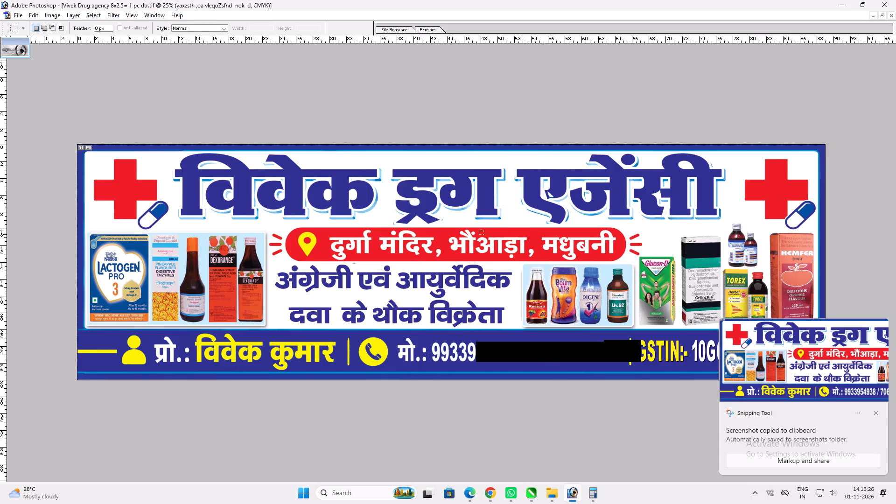
pyautogui.moveTo(484, 235); pyautogui.dragTo(485, 235)
pyautogui.hotkey('ctrl', 't')
pyautogui.press('v')
pyautogui.keyDown('ctrl'); pyautogui.click(493, 231); pyautogui.keyUp('ctrl')
pyautogui.hotkey('ctrl', 't')
pyautogui.moveTo(477, 231); pyautogui.dragTo(470, 232)
pyautogui.hotkey('ctrl', 'Return')
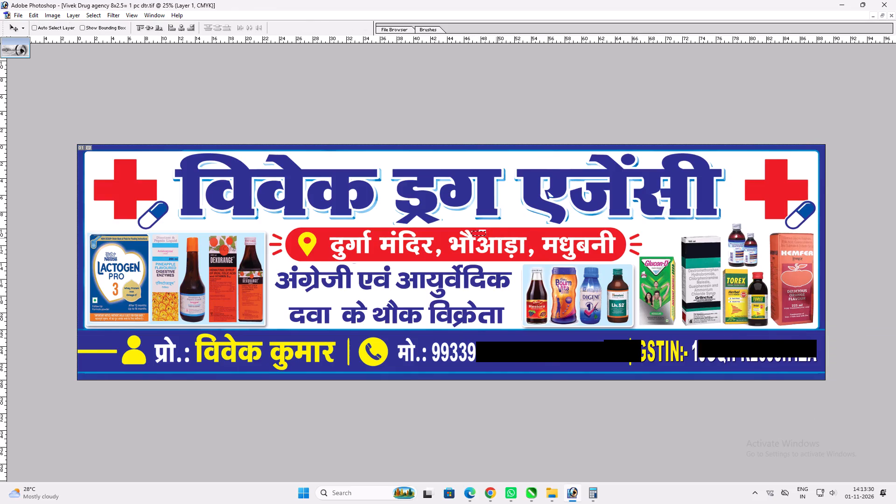
pyautogui.hotkey('ctrl', 'd')
pyautogui.hotkey('ctrl', 'z')
pyautogui.hotkey('ctrl', 't')
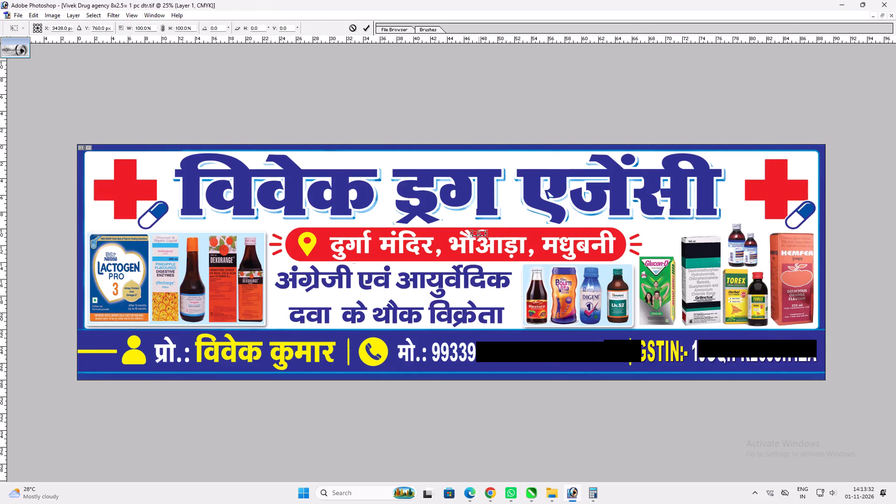
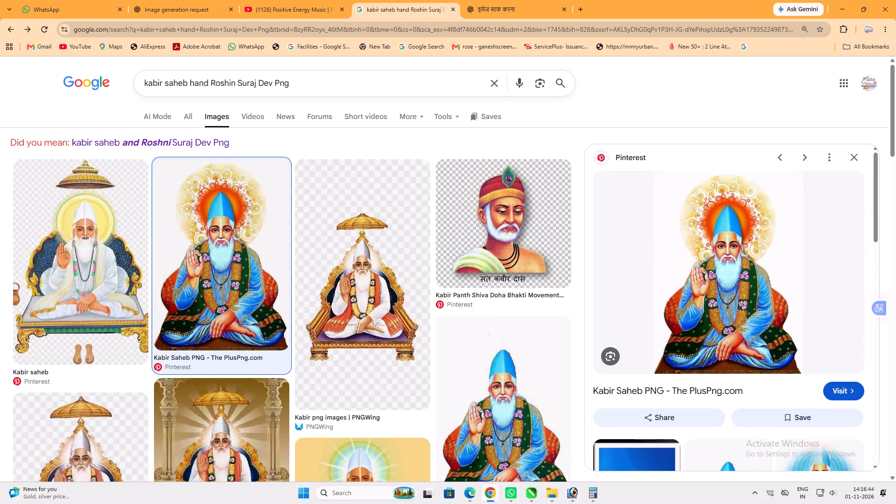
# Replace the image search for the saint picture with a search for "yellow background".
pyautogui.click(248, 87)
pyautogui.hotkey('ctrl', 'a')
pyautogui.write('yeel')
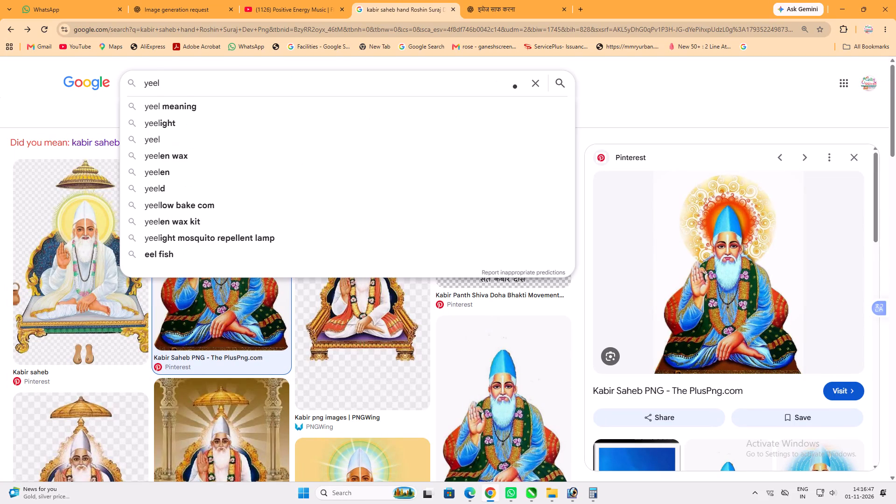
pyautogui.press('BackSpace')
pyautogui.press('BackSpace')
pyautogui.write('ll')
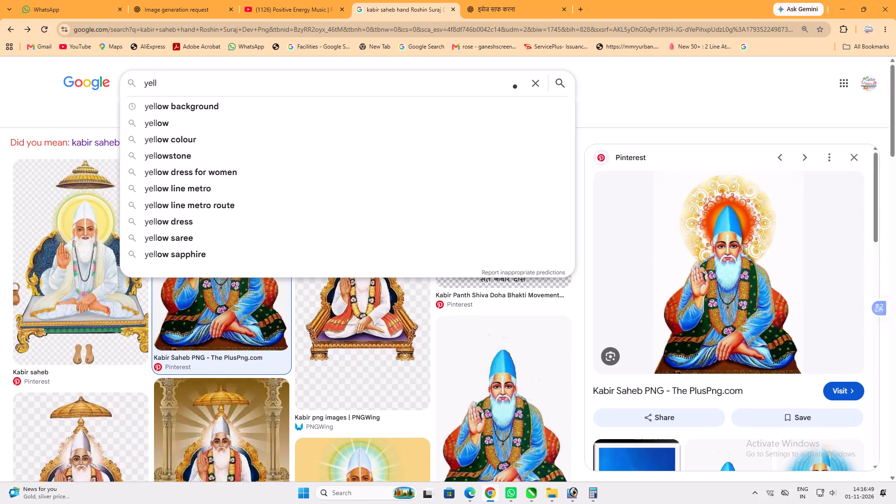
pyautogui.click(243, 106)
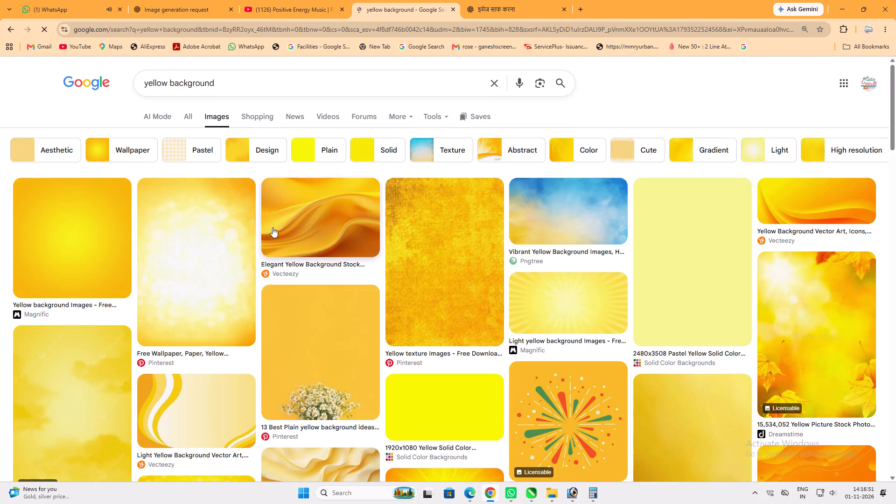
# Find the VectorStock yellow-orange background with rays bursting from a white centre among the image results and open its preview.
pyautogui.scroll(-2, 273, 230)
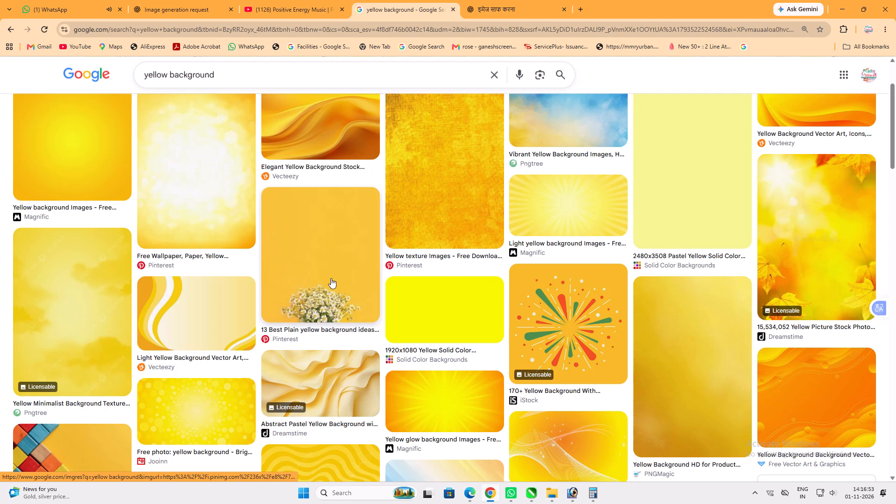
pyautogui.scroll(-1, 330, 271)
pyautogui.scroll(-5, 219, 288)
pyautogui.scroll(-2, 411, 315)
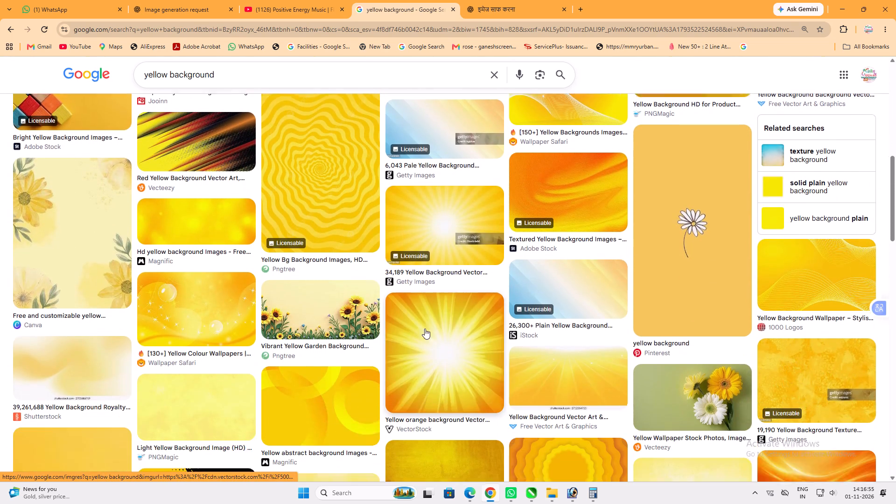
pyautogui.click(425, 330)
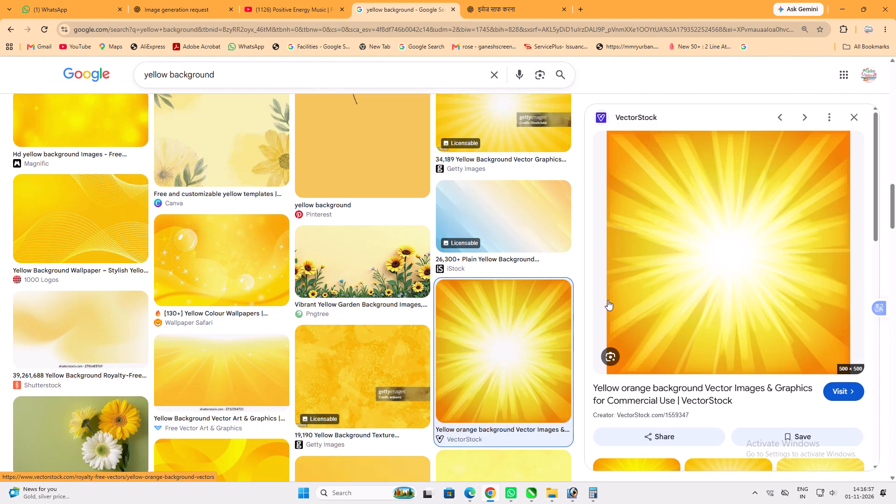
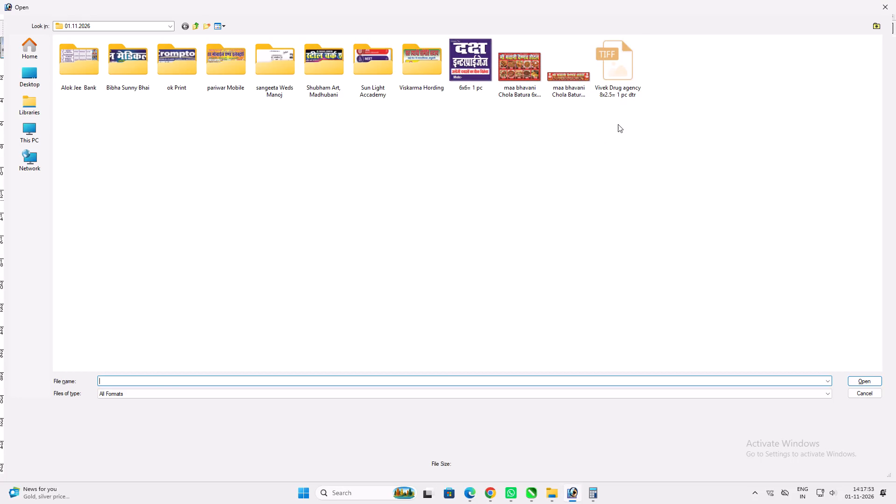
# Copy the two maa bhavani Chola Batura TIFF files, 6x4 and 15x3, from the 01.11.2026 folder.
pyautogui.click(609, 92)
pyautogui.moveTo(608, 141); pyautogui.dragTo(601, 144)
pyautogui.moveTo(580, 141); pyautogui.dragTo(506, 72)
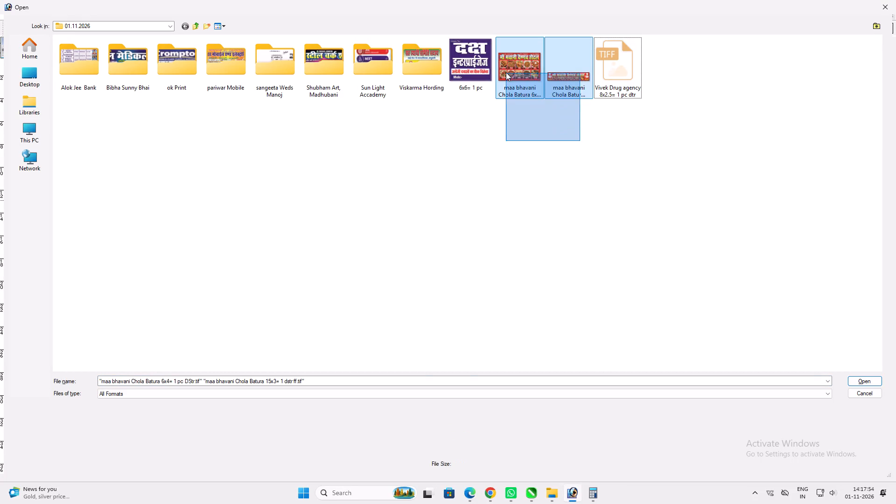
pyautogui.moveTo(506, 72); pyautogui.dragTo(506, 71)
pyautogui.hotkey('ctrl', 'c')
pyautogui.hotkey('ctrl', 'c')
pyautogui.keyDown('ctrl'); pyautogui.click(522, 79); pyautogui.keyUp('ctrl')
pyautogui.click(556, 91)
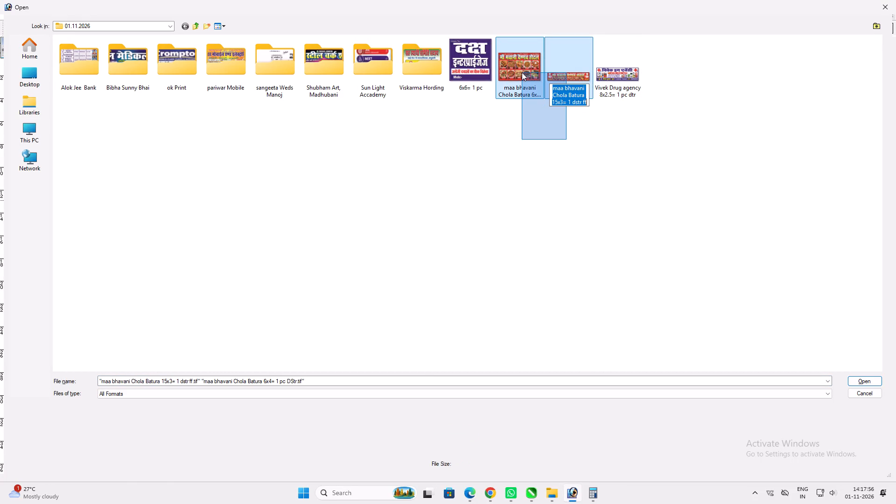
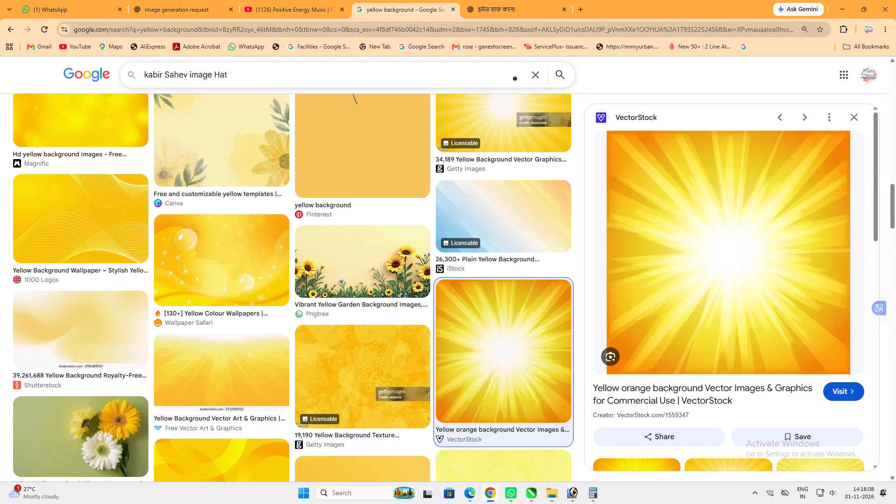
# Complete the image search query as "kabir Sahev image Hath se Prakesh Niklete Hua" and run the search.
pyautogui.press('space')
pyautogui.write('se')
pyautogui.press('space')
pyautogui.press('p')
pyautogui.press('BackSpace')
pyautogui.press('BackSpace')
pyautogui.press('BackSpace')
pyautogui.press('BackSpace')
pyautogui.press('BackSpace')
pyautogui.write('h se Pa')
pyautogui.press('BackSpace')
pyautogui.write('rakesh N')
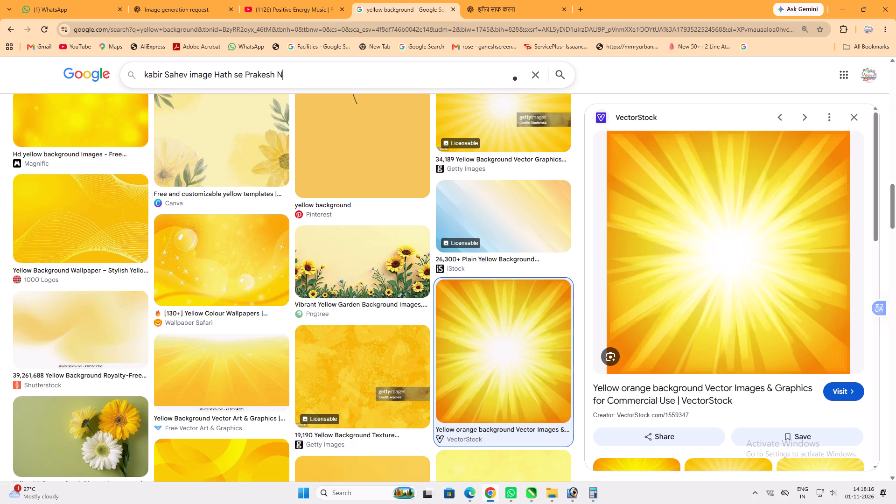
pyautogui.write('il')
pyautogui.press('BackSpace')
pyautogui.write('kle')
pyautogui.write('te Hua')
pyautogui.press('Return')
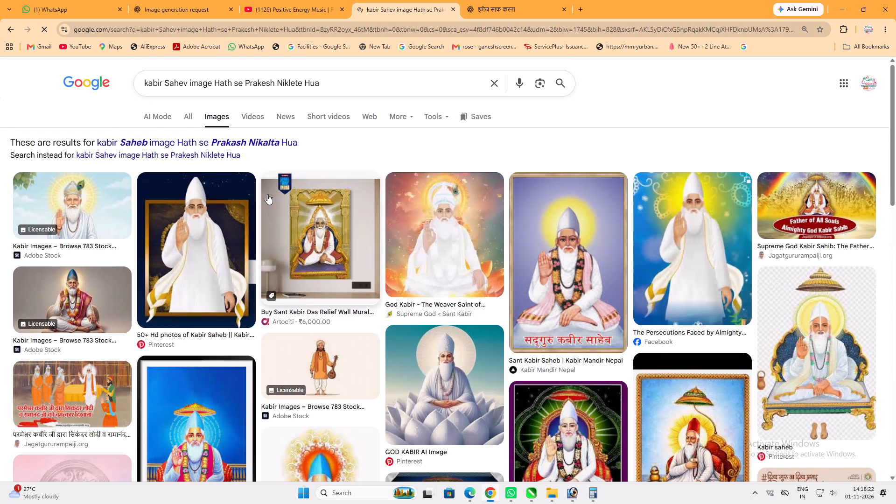
# Refine the image search to "kabir Saheb image Hath se Prakash Nikalta Hua png" and browse the results for a suitable saint picture.
pyautogui.click(179, 147)
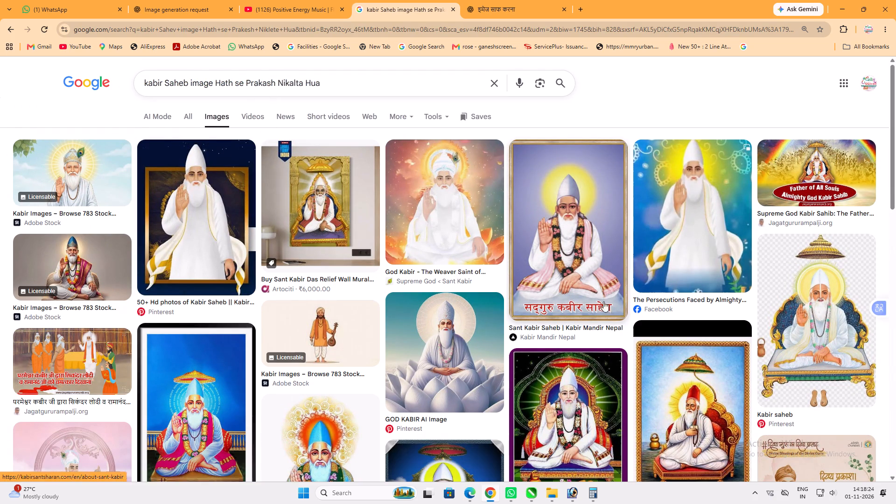
pyautogui.scroll(-4, 584, 287)
pyautogui.click(330, 75)
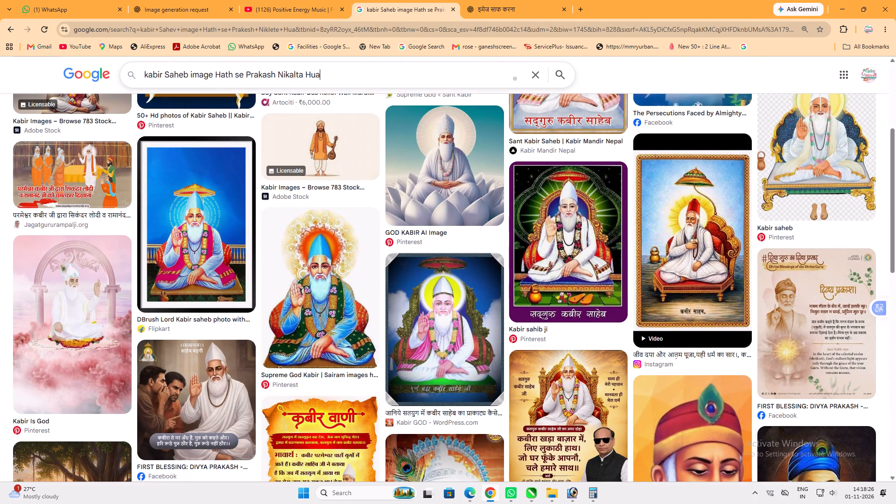
pyautogui.press('space')
pyautogui.write('png')
pyautogui.press('space')
pyautogui.press('Return')
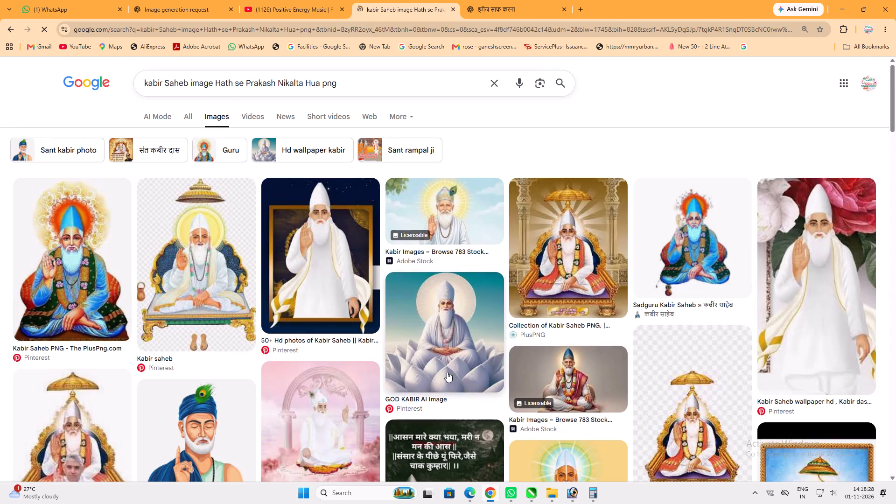
pyautogui.scroll(-10, 244, 303)
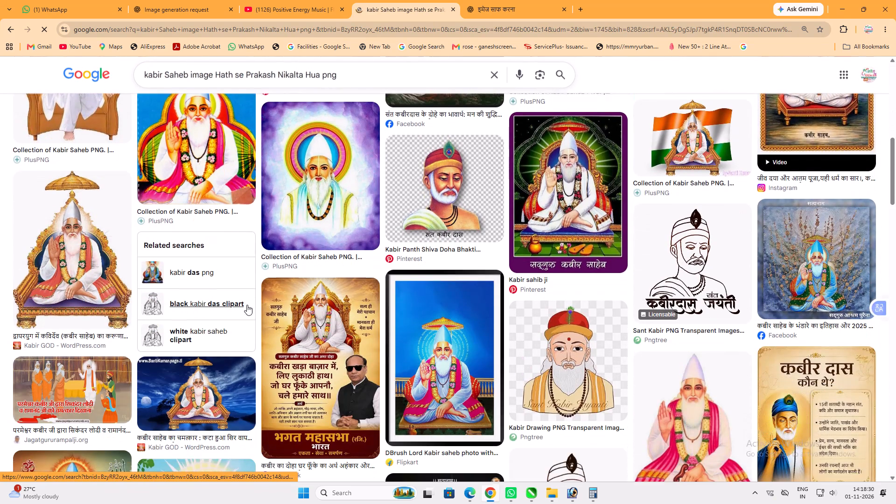
pyautogui.scroll(-3, 247, 305)
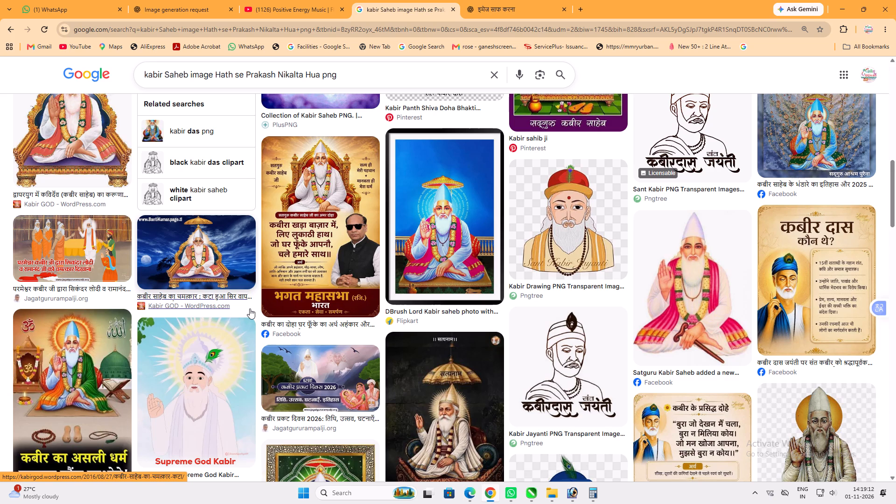
# Switch to Photoshop and copy the two "maa bhavani Chola Batura" files, 6x4 and 15x3, from the 01.11.2026 folder.
pyautogui.click(567, 496)
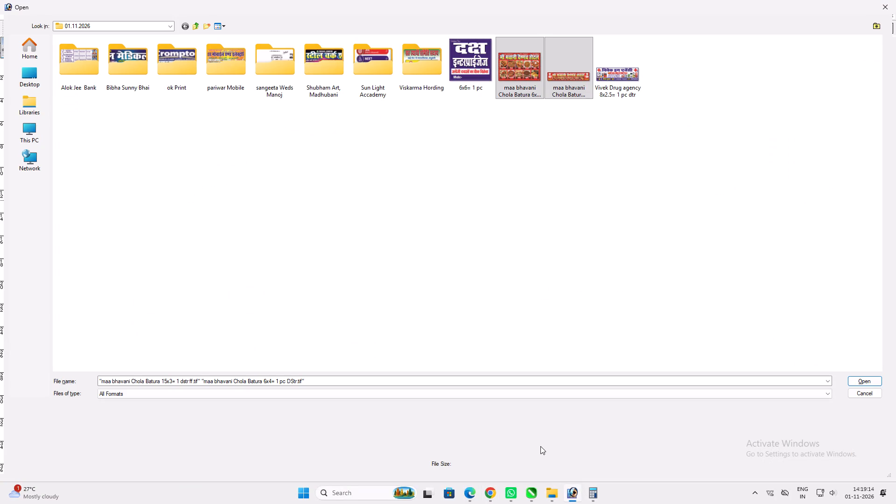
pyautogui.moveTo(503, 147); pyautogui.dragTo(491, 94)
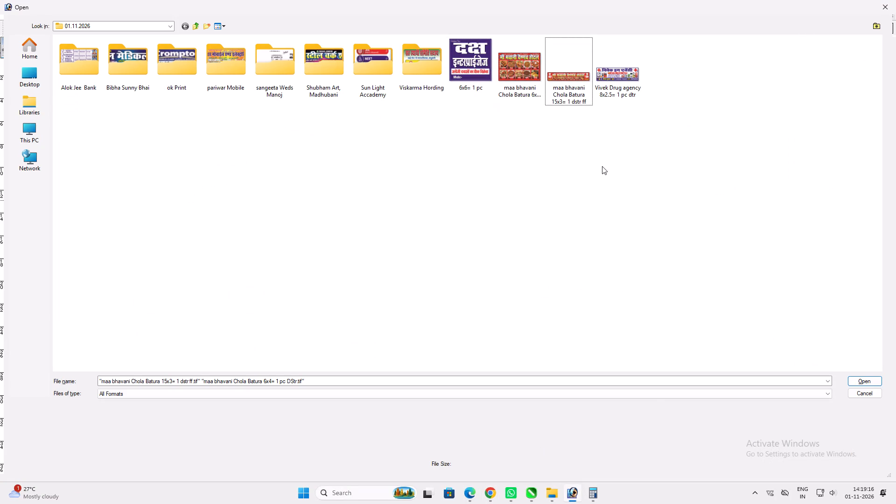
pyautogui.moveTo(603, 166); pyautogui.dragTo(516, 79)
pyautogui.moveTo(584, 187); pyautogui.dragTo(514, 70)
pyautogui.hotkey('ctrl', 'c')
pyautogui.hotkey('ctrl', 'c')
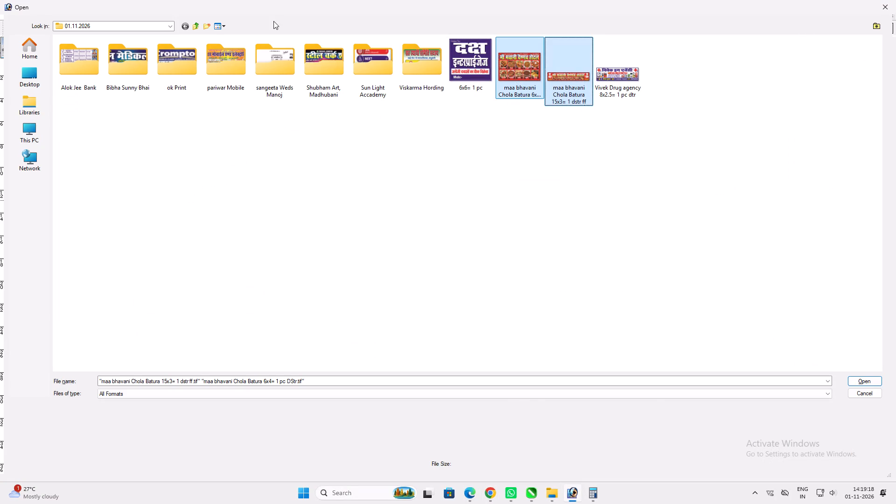
pyautogui.hotkey('ctrl', 'c')
pyautogui.hotkey('ctrl', 'c')
pyautogui.hotkey('ctrl', 'c')
pyautogui.hotkey('ctrl', 'c')
# Go up one level from the 01.11.2026 folder and open the Final Print folder.
pyautogui.click(195, 28)
pyautogui.moveTo(330, 160); pyautogui.dragTo(320, 161)
pyautogui.doubleClick(134, 72)
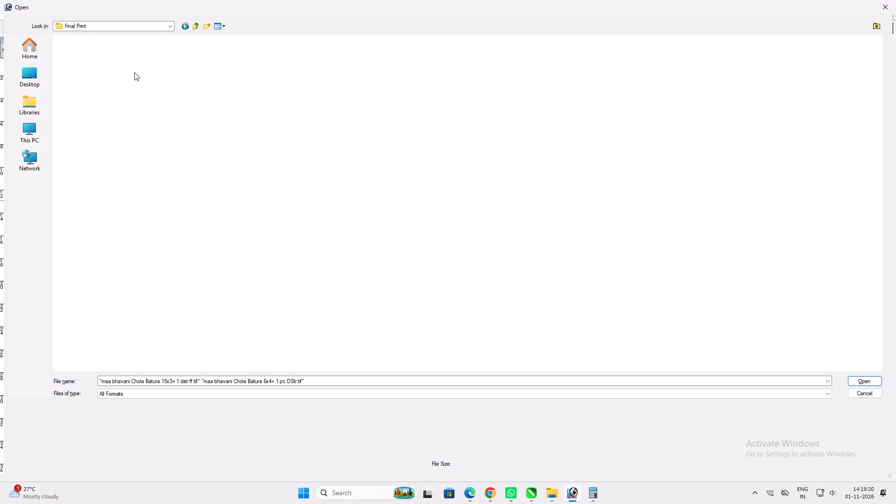
# Paste the two copied "maa bhavani Chola Batura" files, 15x3 and 6x4, into the Final Print folder.
pyautogui.click(231, 135)
pyautogui.hotkey('ctrl', 'v')
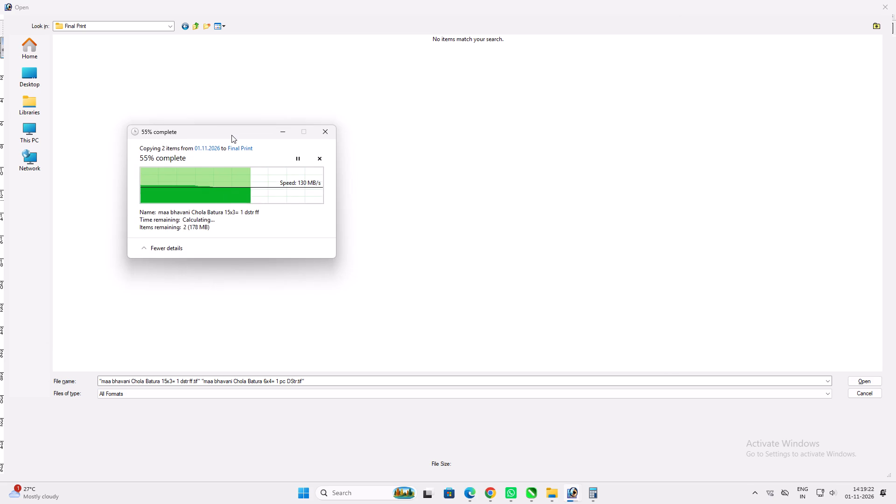
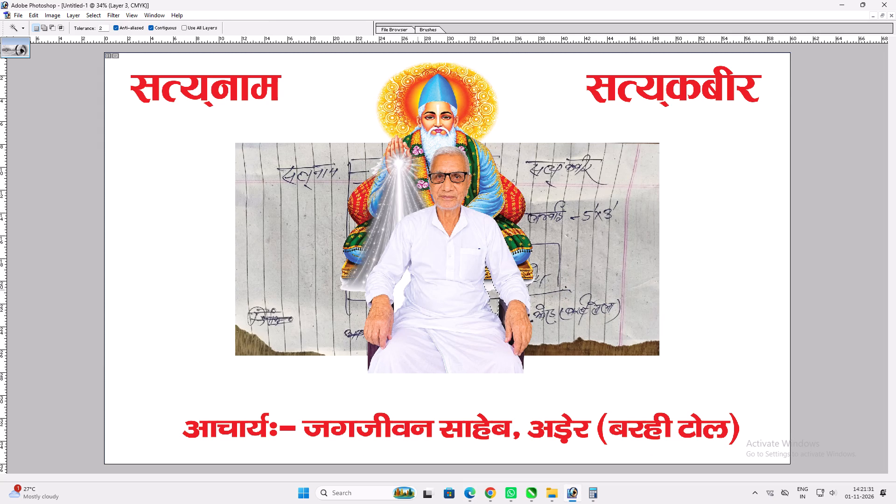
pyautogui.click(404, 288)
pyautogui.press('Delete')
pyautogui.hotkey('ctrl', 'd')
# Move the seated man's cutout down over the आचार्य line and bring the saint picture to the front.
pyautogui.press('v')
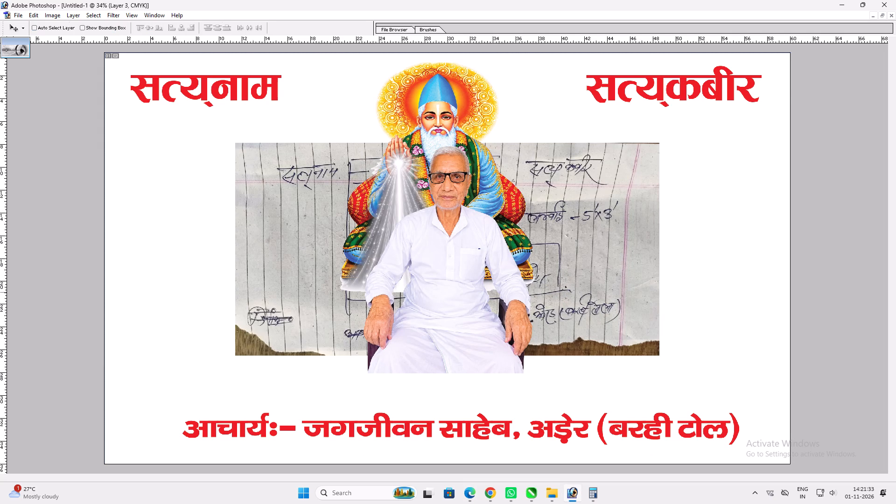
pyautogui.moveTo(433, 289); pyautogui.dragTo(404, 364)
pyautogui.keyDown('ctrl'); pyautogui.click(434, 203); pyautogui.keyUp('ctrl')
pyautogui.hotkey('ctrl', 'shift', ']')
pyautogui.press('v')
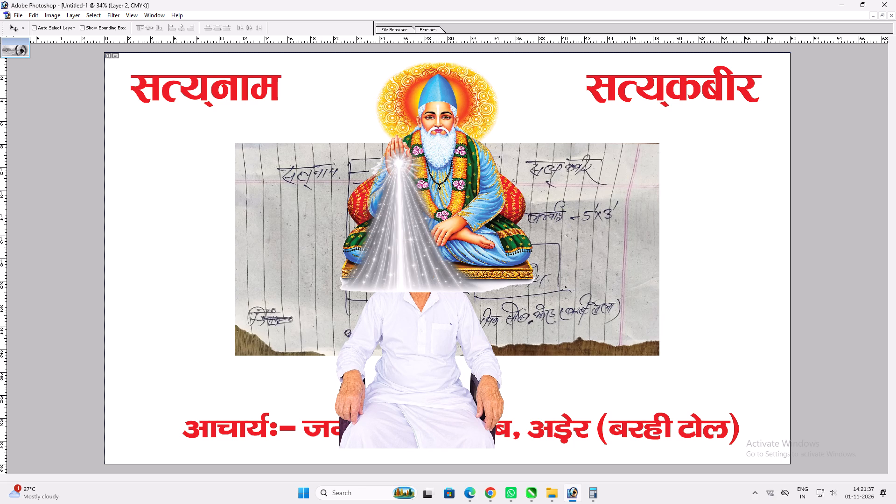
# Scale the saint picture down proportionally and move it up to the banner's upper edge, centred between the two red headings.
pyautogui.moveTo(499, 257); pyautogui.dragTo(501, 248)
pyautogui.hotkey('ctrl', 't')
pyautogui.keyDown('alt'); pyautogui.keyDown('shift'); pyautogui.moveTo(534, 284); pyautogui.dragTo(519, 259); pyautogui.keyUp('shift'); pyautogui.keyUp('alt')
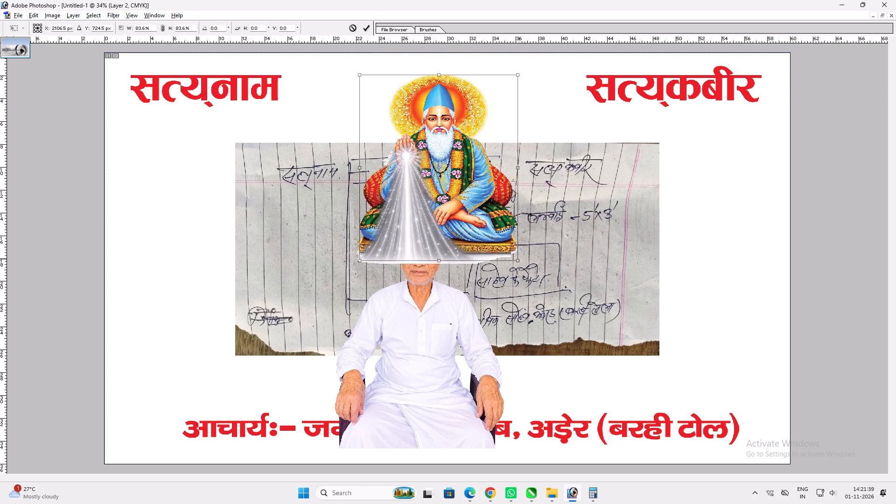
pyautogui.keyDown('alt'); pyautogui.keyDown('shift'); pyautogui.moveTo(519, 259); pyautogui.dragTo(515, 252); pyautogui.keyUp('shift'); pyautogui.keyUp('alt')
pyautogui.hotkey('shift', 'Return')
pyautogui.press('v')
pyautogui.moveTo(487, 245); pyautogui.dragTo(482, 214)
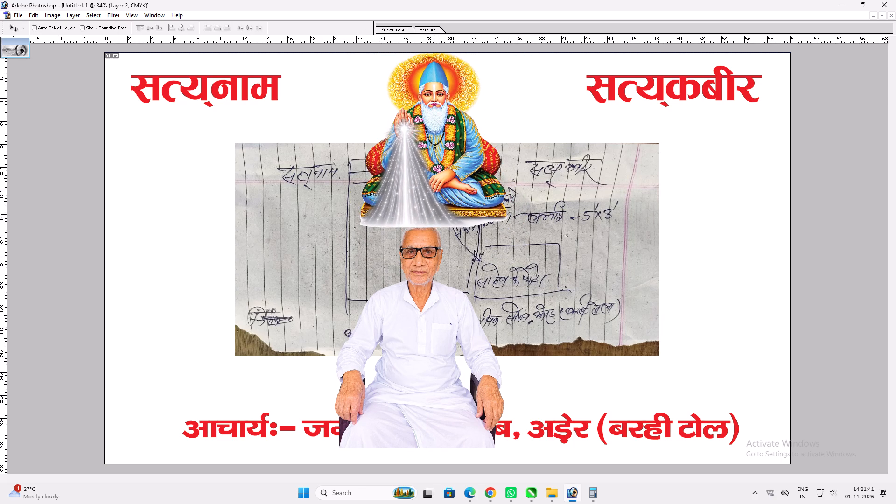
pyautogui.moveTo(482, 214); pyautogui.dragTo(488, 207)
# Reduce the soft Eraser brush to 200 and erase the white strip below the saint's light rays.
pyautogui.press('e')
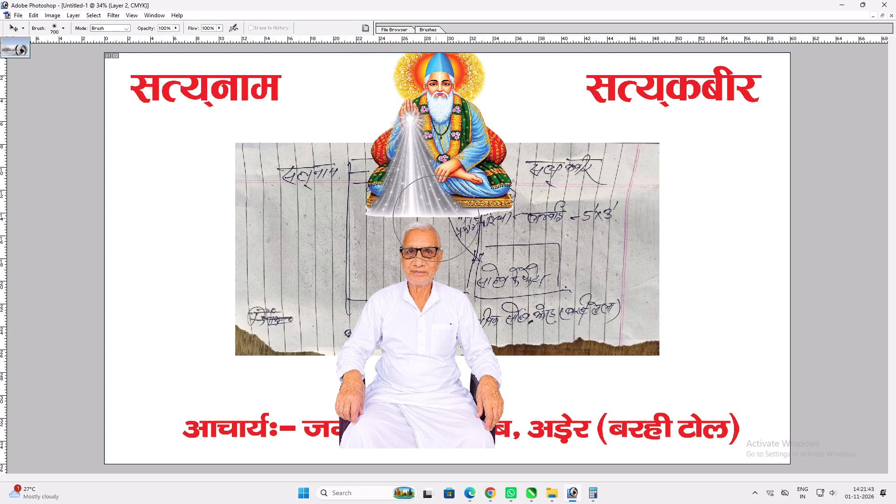
pyautogui.write('p[[r')
pyautogui.press('e')
pyautogui.write('p[[')
pyautogui.press('e')
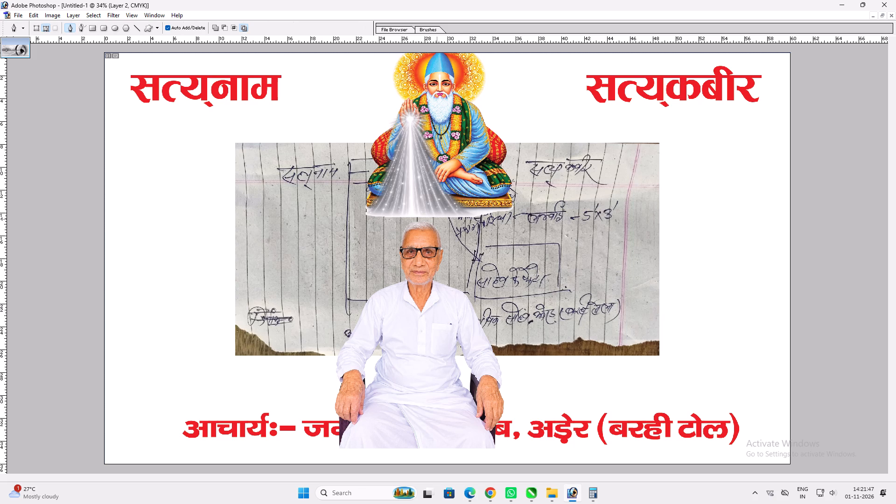
pyautogui.write('[[[[')
pyautogui.press('[')
pyautogui.press('[')
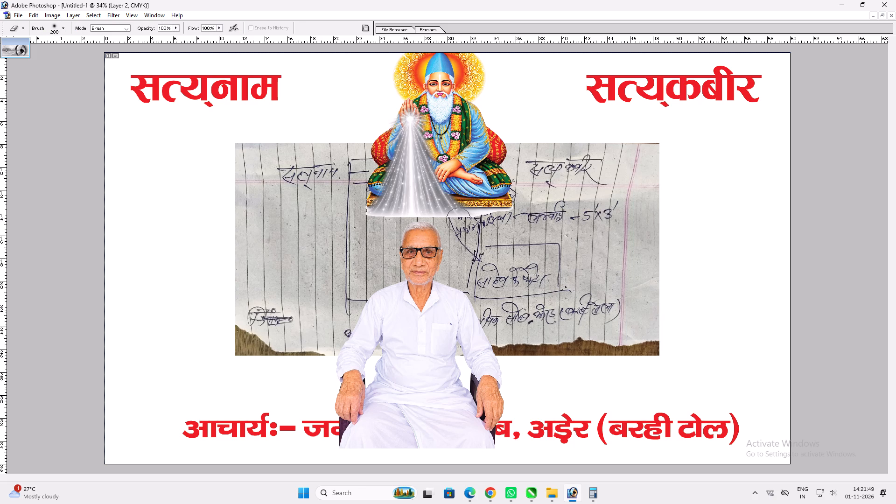
pyautogui.moveTo(459, 220); pyautogui.dragTo(366, 223)
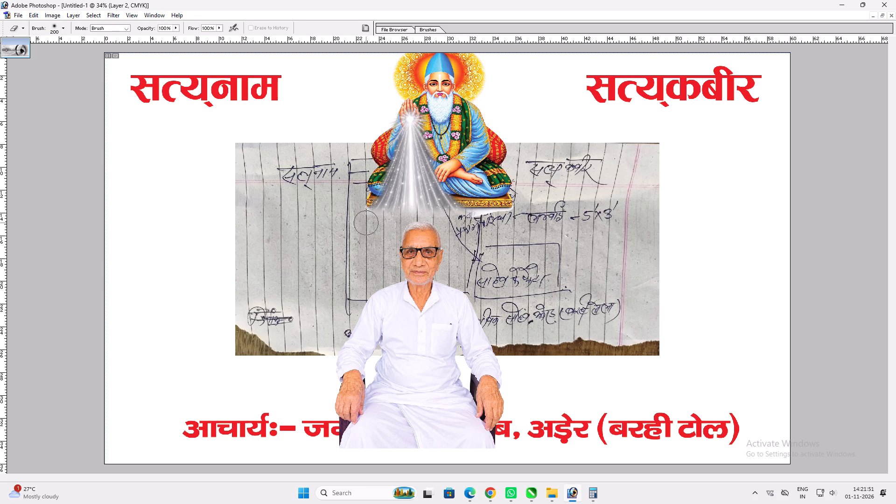
pyautogui.moveTo(366, 223); pyautogui.dragTo(358, 221)
# Move the seated man's cutout up so his head sits directly beneath the saint's light rays.
pyautogui.press('v')
pyautogui.press('v')
pyautogui.keyDown('ctrl'); pyautogui.click(430, 257); pyautogui.keyUp('ctrl')
pyautogui.moveTo(428, 253); pyautogui.dragTo(426, 244)
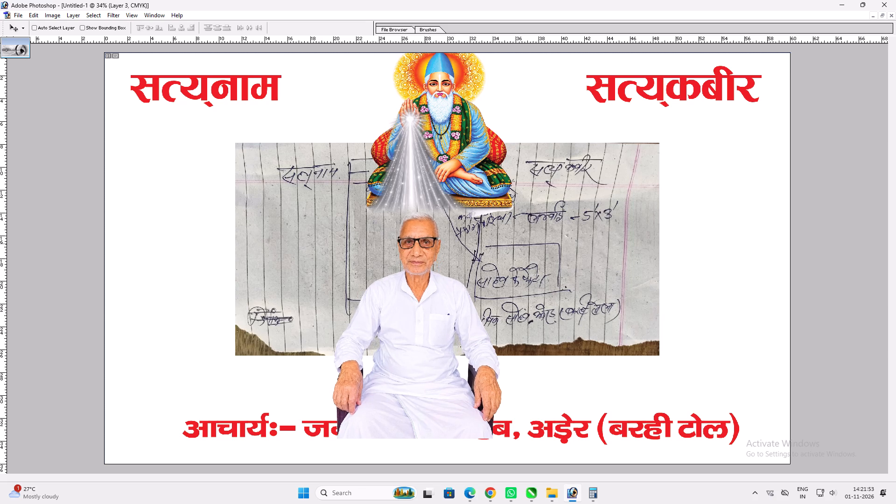
pyautogui.moveTo(426, 244); pyautogui.dragTo(426, 238)
# Stretch the seated man's cutout slightly wider with Free Transform, extending its right side.
pyautogui.scroll(1, 444, 368)
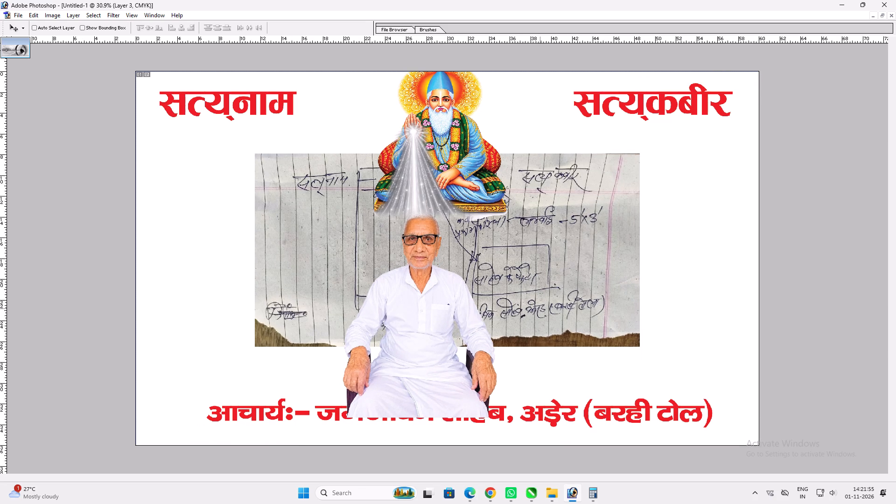
pyautogui.hotkey('ctrl', 't')
pyautogui.keyDown('shift'); pyautogui.moveTo(493, 320); pyautogui.dragTo(500, 318); pyautogui.keyUp('shift')
pyautogui.press('Return')
pyautogui.press('v')
pyautogui.press('v')
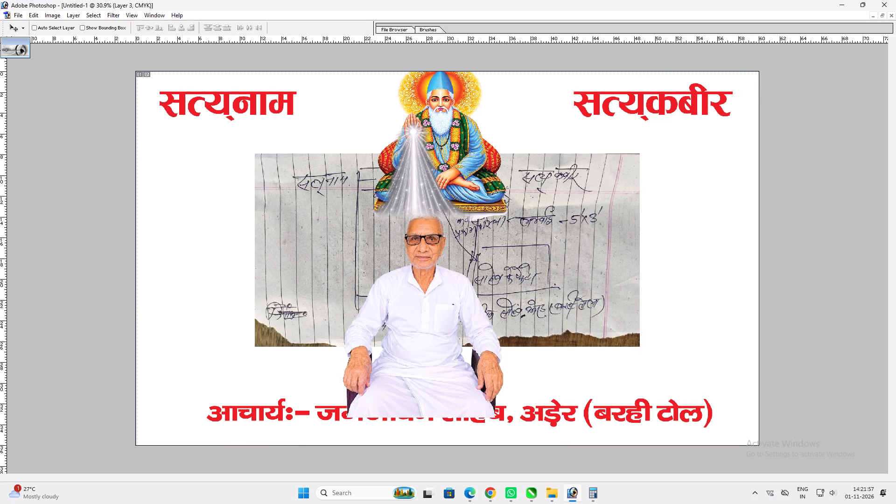
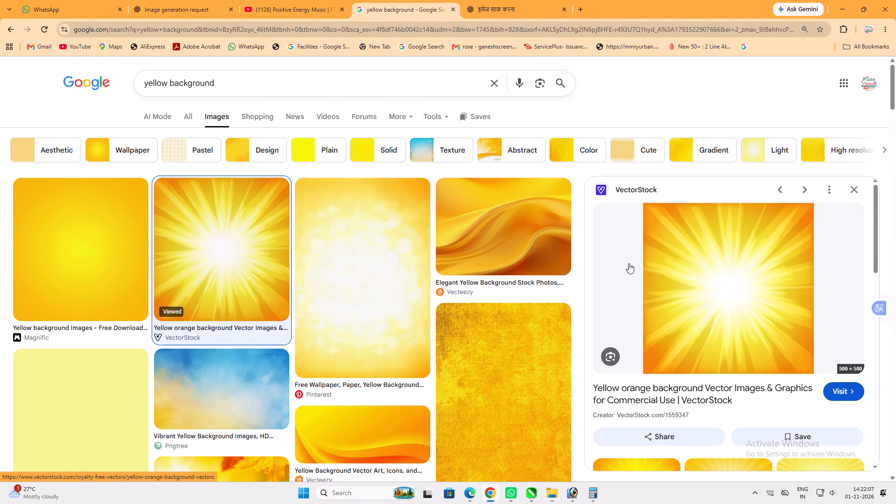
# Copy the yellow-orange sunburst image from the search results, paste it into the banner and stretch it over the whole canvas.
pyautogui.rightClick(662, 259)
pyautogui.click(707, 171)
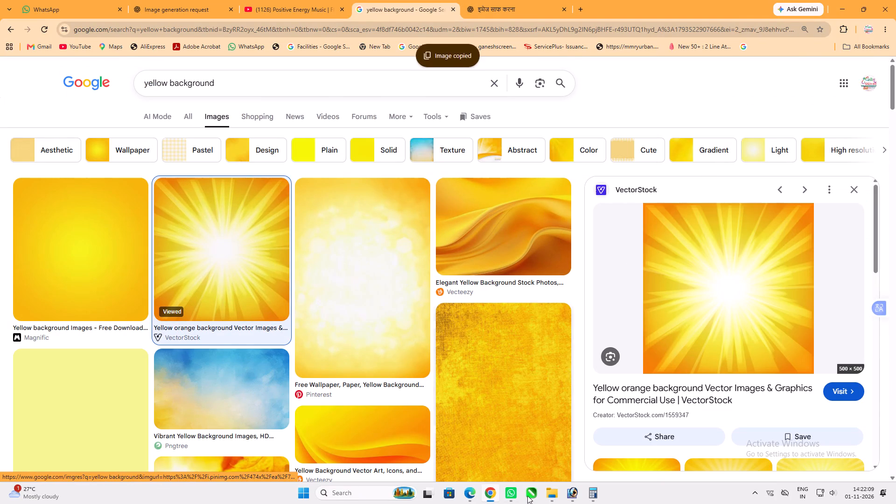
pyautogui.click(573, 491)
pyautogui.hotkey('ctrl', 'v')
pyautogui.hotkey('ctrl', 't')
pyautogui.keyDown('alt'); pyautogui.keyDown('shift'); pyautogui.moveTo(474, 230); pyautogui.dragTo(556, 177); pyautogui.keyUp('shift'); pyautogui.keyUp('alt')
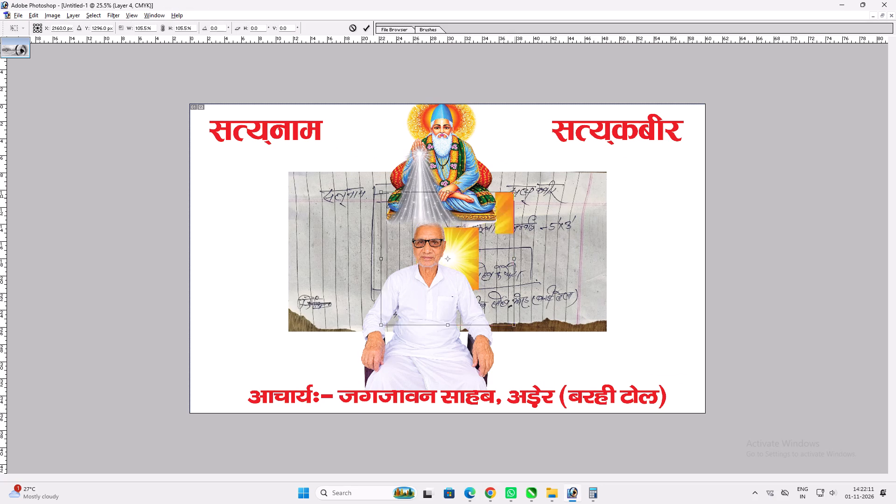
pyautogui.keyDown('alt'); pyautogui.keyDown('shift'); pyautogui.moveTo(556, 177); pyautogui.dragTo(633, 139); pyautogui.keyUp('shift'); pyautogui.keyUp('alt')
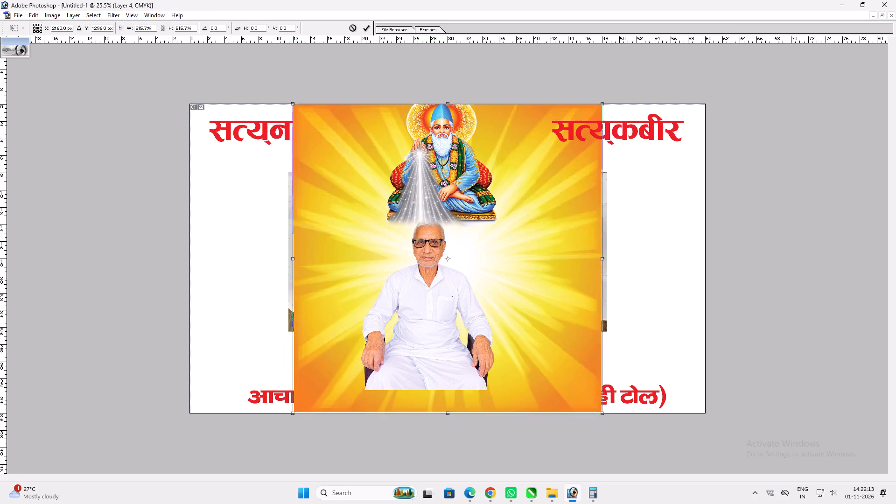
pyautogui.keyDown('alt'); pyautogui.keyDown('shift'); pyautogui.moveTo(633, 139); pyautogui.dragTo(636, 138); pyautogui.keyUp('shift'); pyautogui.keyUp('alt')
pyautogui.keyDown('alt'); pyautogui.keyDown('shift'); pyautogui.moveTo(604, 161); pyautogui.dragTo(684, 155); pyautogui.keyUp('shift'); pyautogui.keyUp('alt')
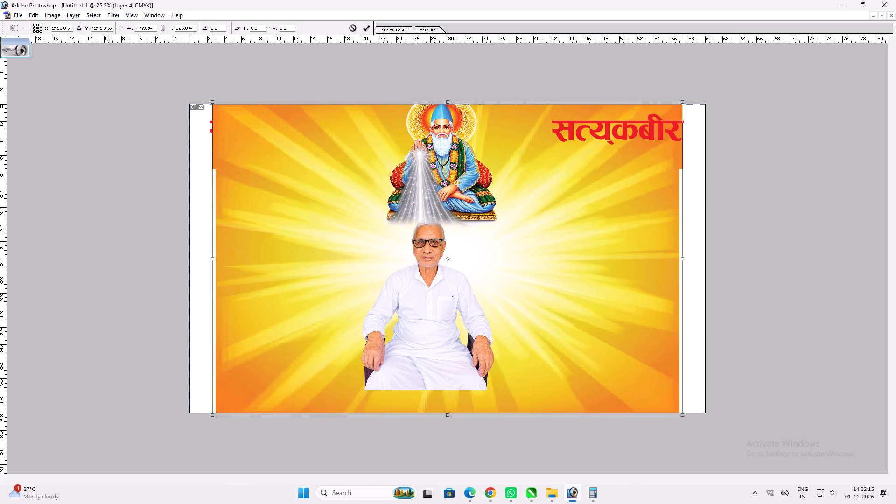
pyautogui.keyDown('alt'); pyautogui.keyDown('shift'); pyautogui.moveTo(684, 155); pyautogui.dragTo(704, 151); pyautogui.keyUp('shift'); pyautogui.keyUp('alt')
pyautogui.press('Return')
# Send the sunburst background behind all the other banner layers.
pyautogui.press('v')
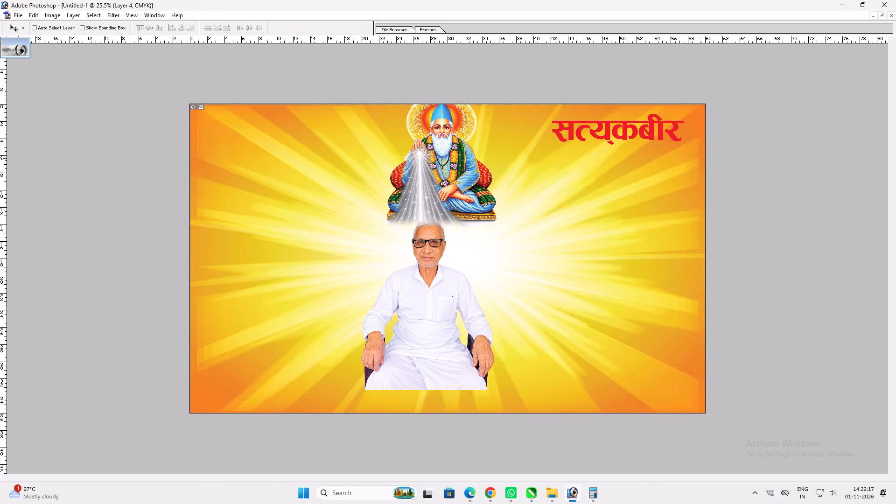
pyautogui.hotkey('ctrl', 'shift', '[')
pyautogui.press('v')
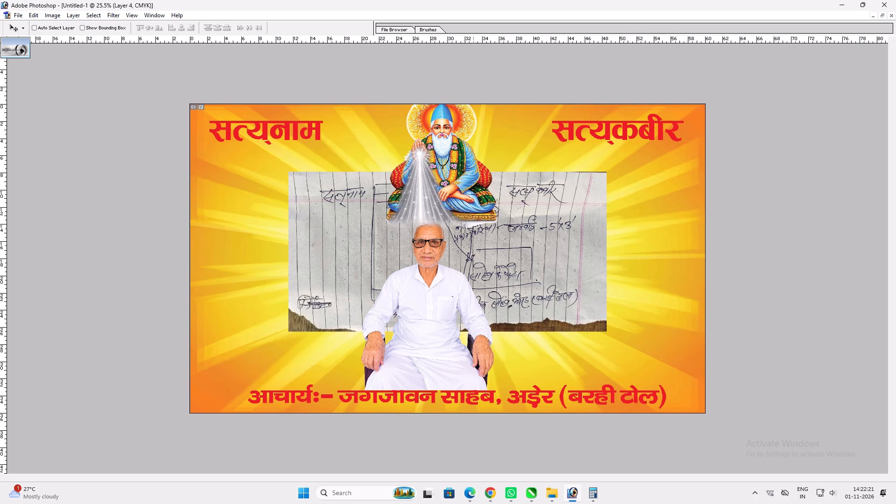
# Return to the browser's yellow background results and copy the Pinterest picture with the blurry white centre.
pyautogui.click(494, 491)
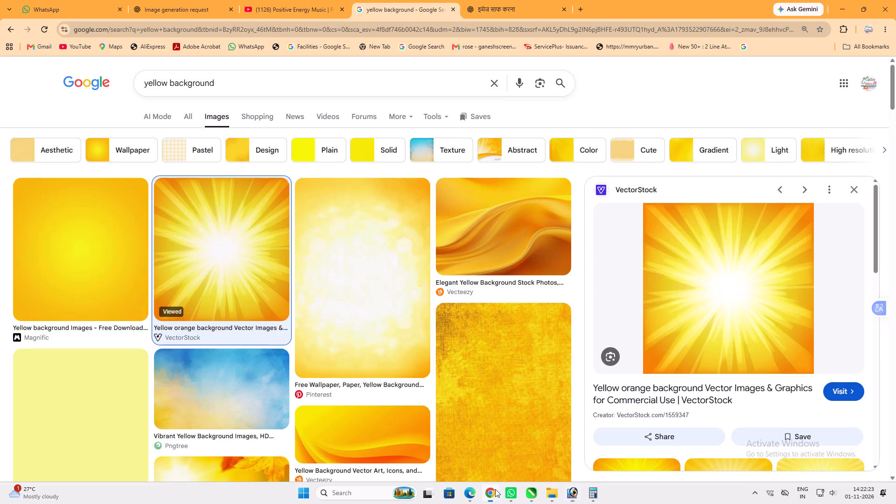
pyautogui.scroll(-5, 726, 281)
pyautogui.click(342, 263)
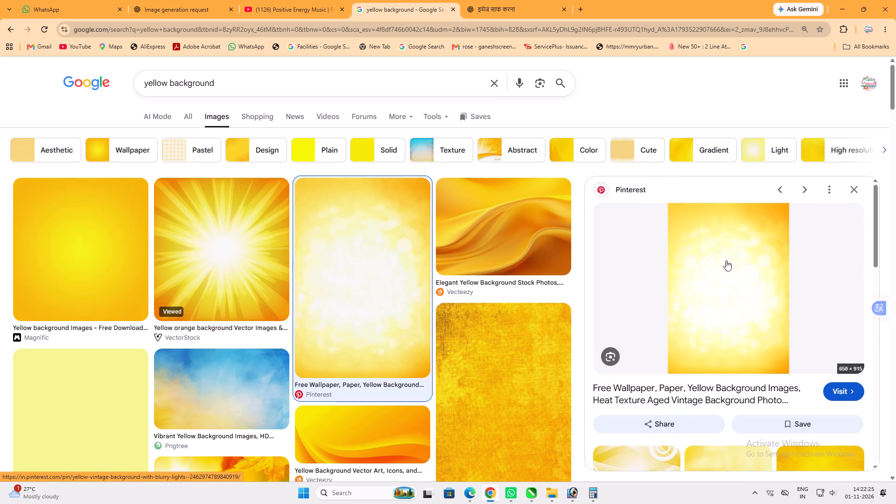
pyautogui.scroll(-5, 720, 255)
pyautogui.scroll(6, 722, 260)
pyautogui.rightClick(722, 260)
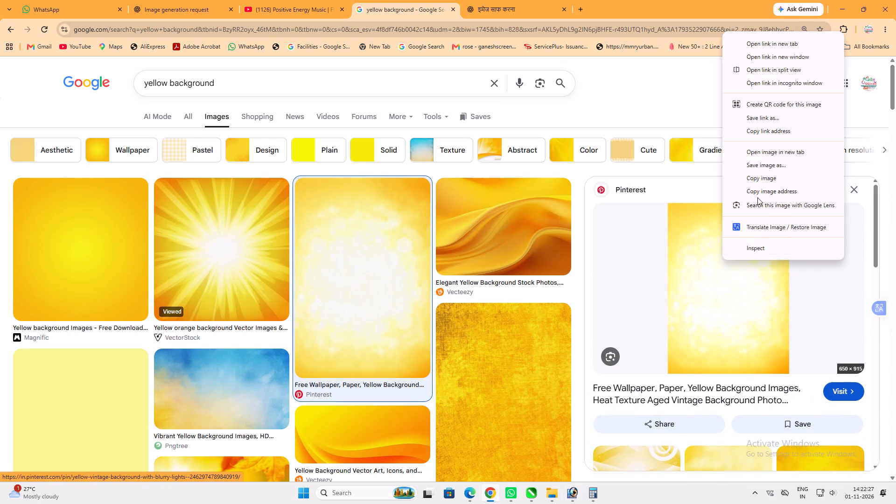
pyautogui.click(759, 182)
# Look further through the yellow background results and copy Magnific's Yellow glow background image.
pyautogui.scroll(-8, 402, 330)
pyautogui.scroll(-1, 365, 318)
pyautogui.scroll(-5, 209, 308)
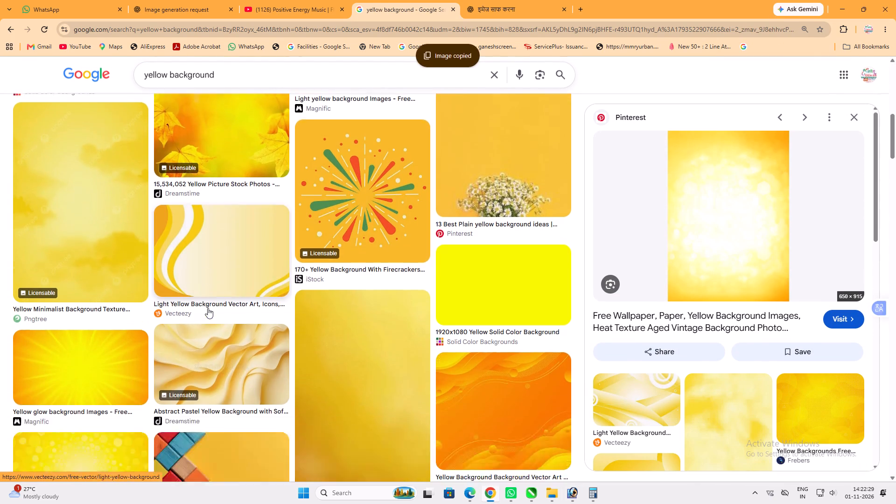
pyautogui.scroll(-1, 140, 201)
pyautogui.scroll(-4, 721, 278)
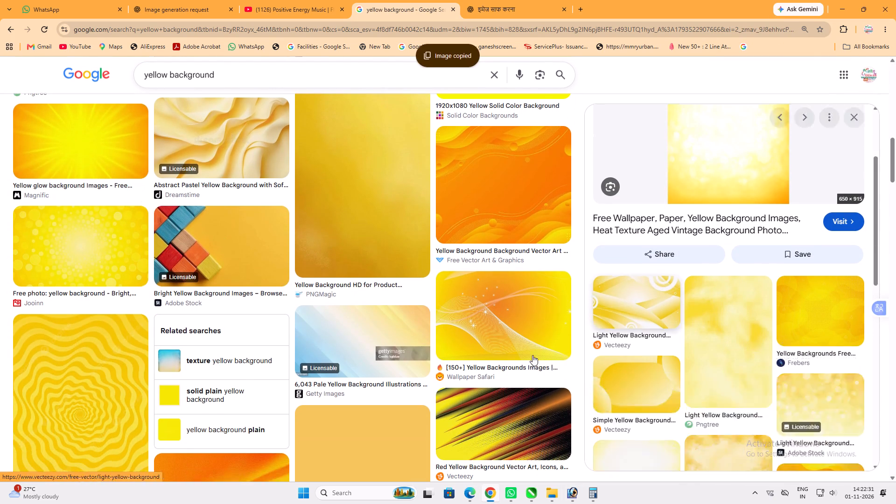
pyautogui.scroll(-4, 280, 287)
pyautogui.scroll(4, 362, 294)
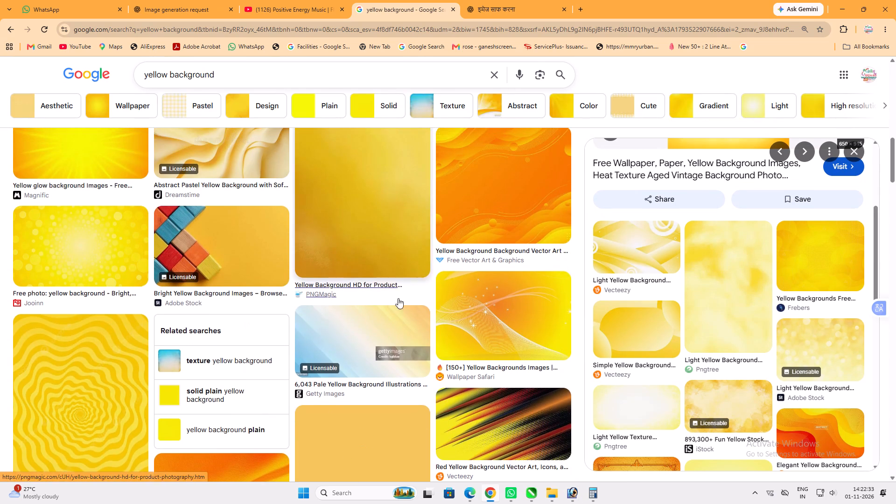
pyautogui.scroll(2, 161, 201)
pyautogui.click(119, 211)
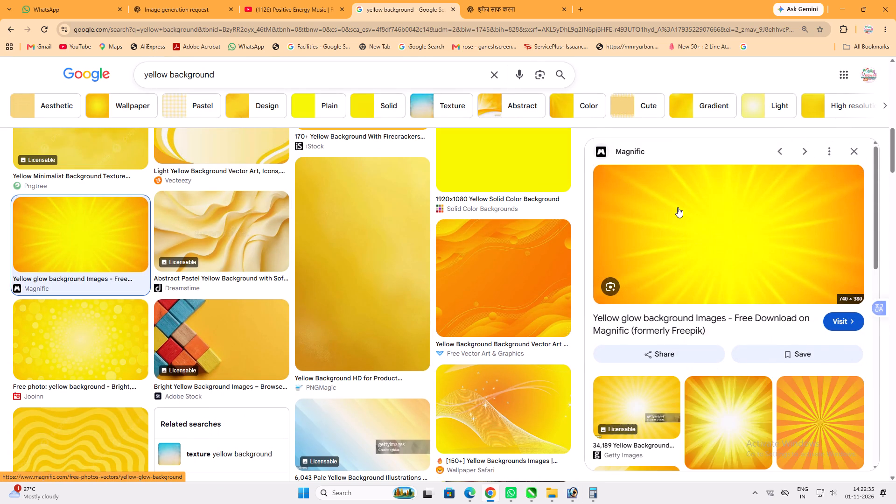
pyautogui.rightClick(703, 230)
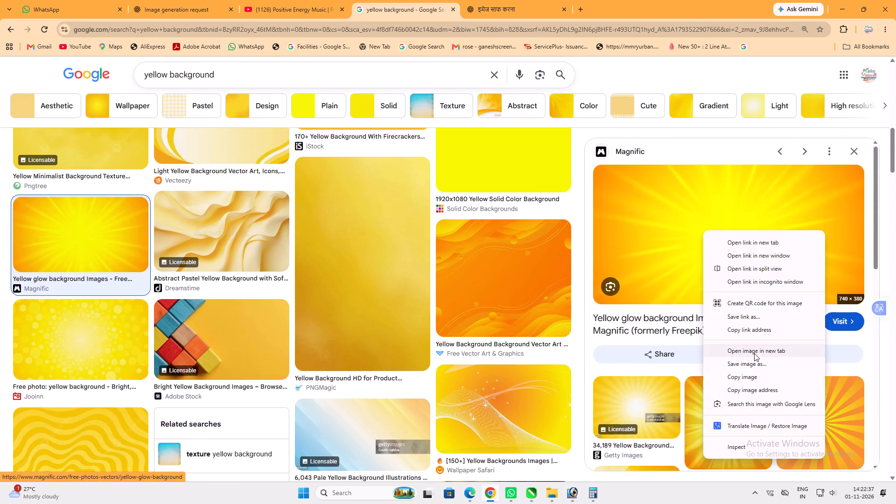
pyautogui.click(749, 378)
# Paste the yellow glow image into the banner in Photoshop and scale it proportionally until it covers the whole canvas.
pyautogui.click(576, 492)
pyautogui.hotkey('ctrl', 'v')
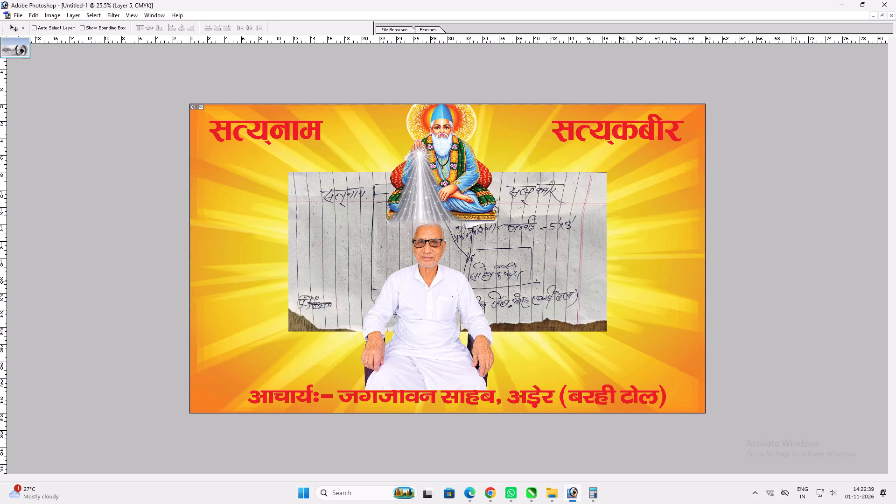
pyautogui.hotkey('ctrl', 'v')
pyautogui.hotkey('ctrl', 't')
pyautogui.keyDown('alt'); pyautogui.keyDown('shift'); pyautogui.moveTo(490, 284); pyautogui.dragTo(798, 343); pyautogui.keyUp('shift'); pyautogui.keyUp('alt')
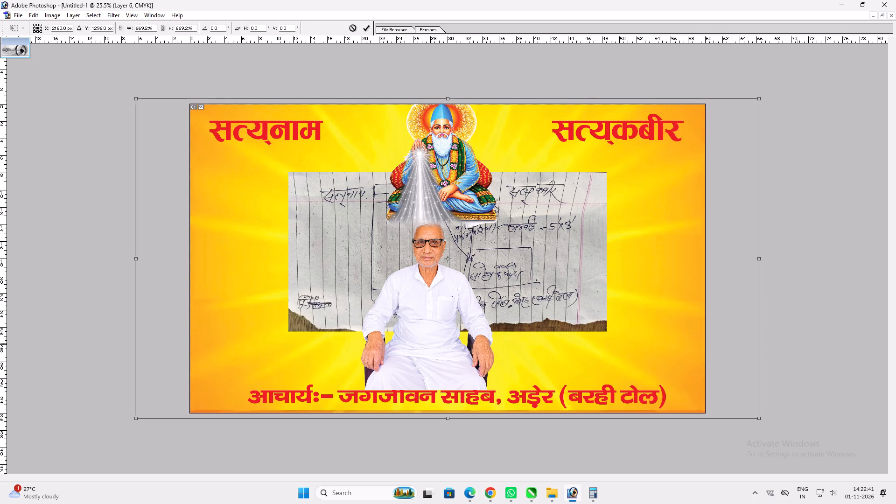
pyautogui.keyDown('alt'); pyautogui.keyDown('shift'); pyautogui.moveTo(798, 343); pyautogui.dragTo(787, 345); pyautogui.keyUp('shift'); pyautogui.keyUp('alt')
pyautogui.hotkey('shift', 'Return')
pyautogui.press('v')
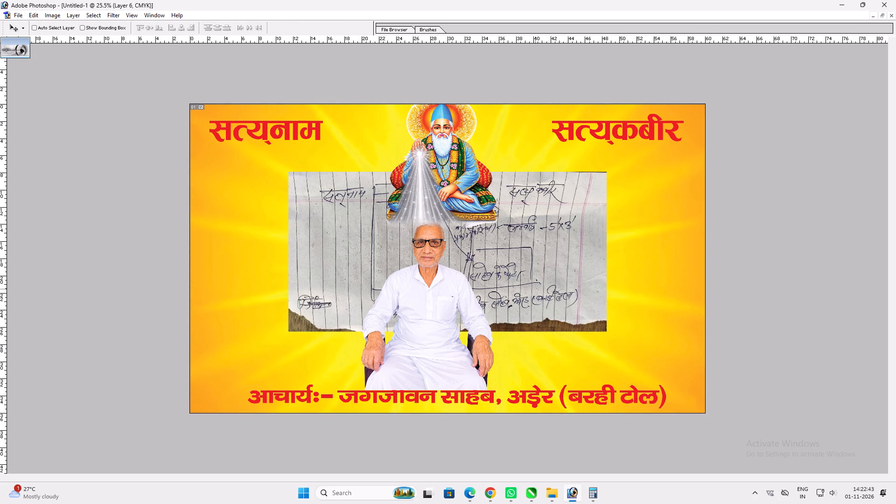
# Send the photo of the handwritten note behind the yellow background.
pyautogui.keyDown('ctrl'); pyautogui.click(525, 278); pyautogui.keyUp('ctrl')
pyautogui.hotkey('ctrl', 'shift', '[')
pyautogui.press('v')
# Enlarge the soft Eraser brush to 400 and fade the seated man's lower edge where it overlaps the Acharya line.
pyautogui.keyDown('ctrl'); pyautogui.click(443, 347); pyautogui.keyUp('ctrl')
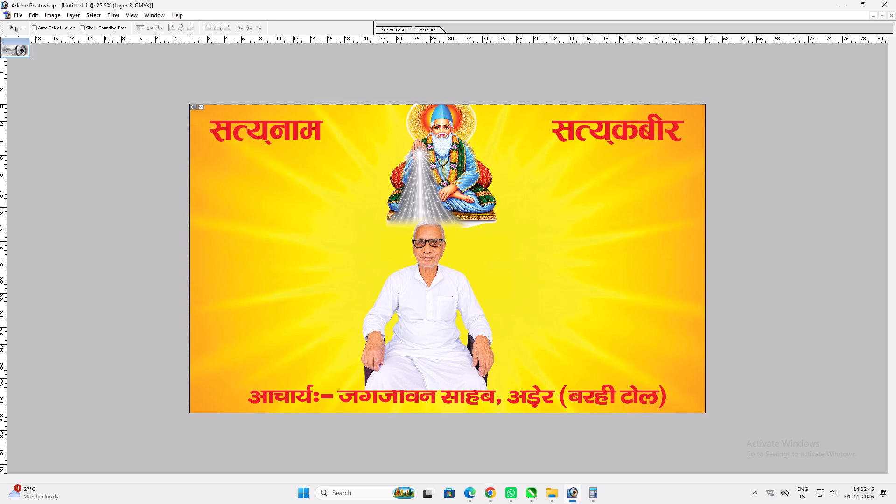
pyautogui.press('e')
pyautogui.write(']]')
pyautogui.press(']')
pyautogui.moveTo(351, 388); pyautogui.dragTo(351, 391)
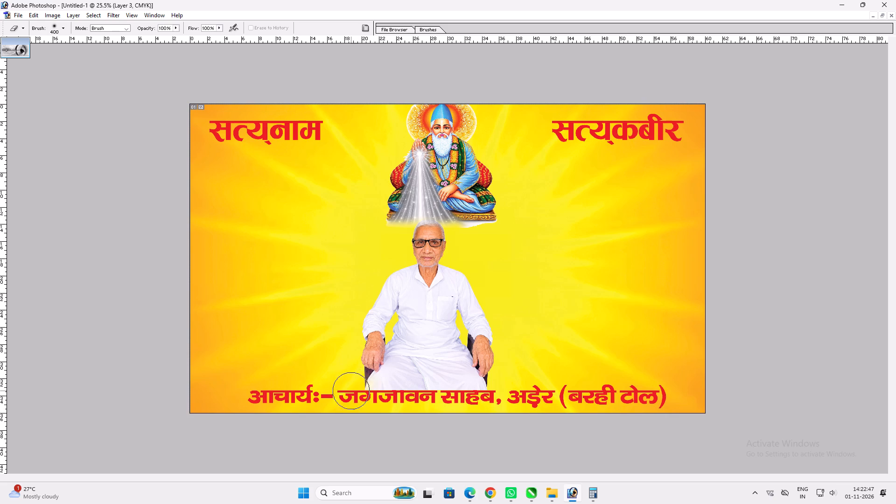
pyautogui.moveTo(351, 391); pyautogui.dragTo(511, 379)
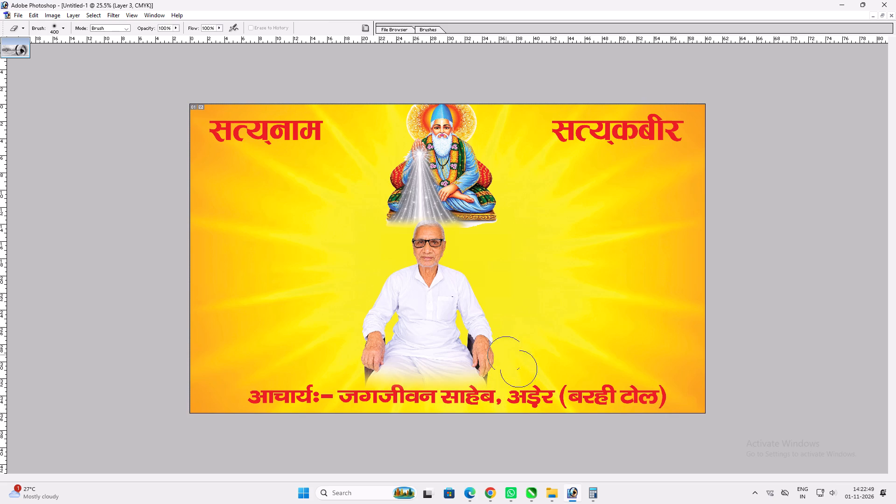
pyautogui.press('v')
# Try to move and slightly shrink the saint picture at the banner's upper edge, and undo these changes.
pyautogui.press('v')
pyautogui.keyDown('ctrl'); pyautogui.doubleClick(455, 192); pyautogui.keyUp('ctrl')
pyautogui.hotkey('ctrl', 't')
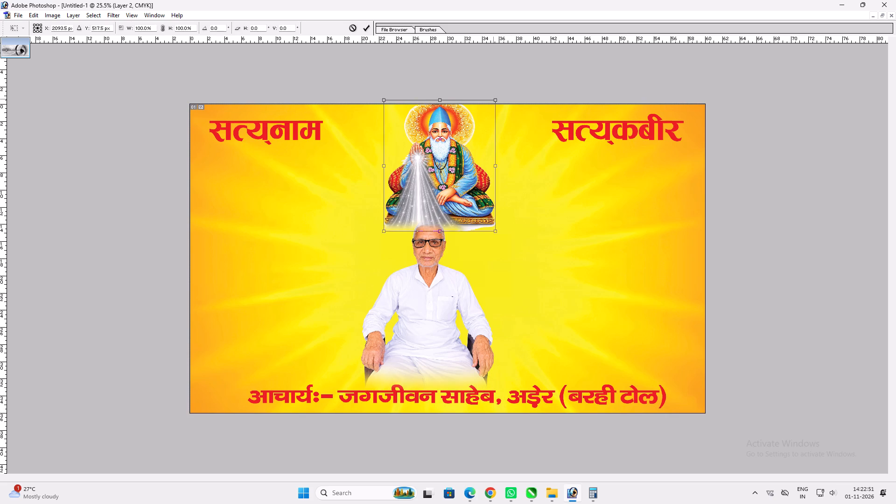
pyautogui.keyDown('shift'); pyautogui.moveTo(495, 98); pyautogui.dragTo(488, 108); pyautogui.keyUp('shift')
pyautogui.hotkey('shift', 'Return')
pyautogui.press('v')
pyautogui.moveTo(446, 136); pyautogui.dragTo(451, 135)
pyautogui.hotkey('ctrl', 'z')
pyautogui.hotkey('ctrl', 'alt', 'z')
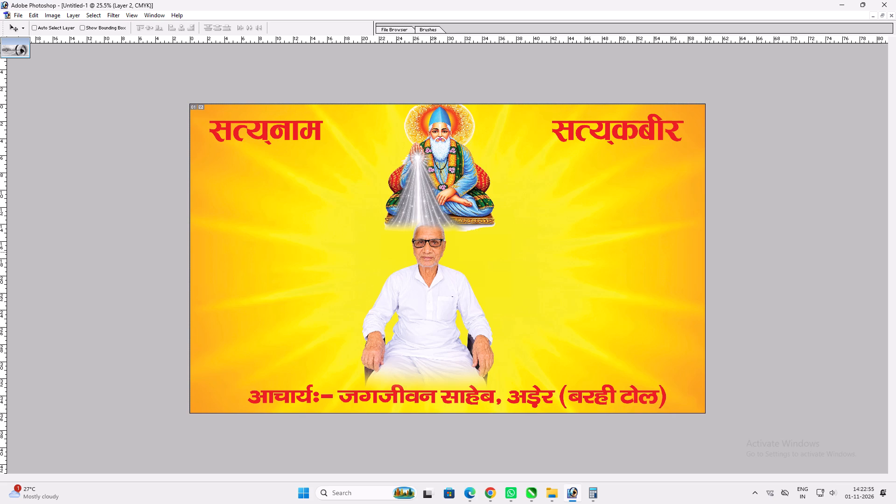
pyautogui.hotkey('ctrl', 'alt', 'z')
# Shrink the seated man's cutout slightly from its upper edge with Free Transform, keeping the head beneath the saint's light rays.
pyautogui.keyDown('ctrl'); pyautogui.click(430, 239); pyautogui.keyUp('ctrl')
pyautogui.hotkey('ctrl', 't')
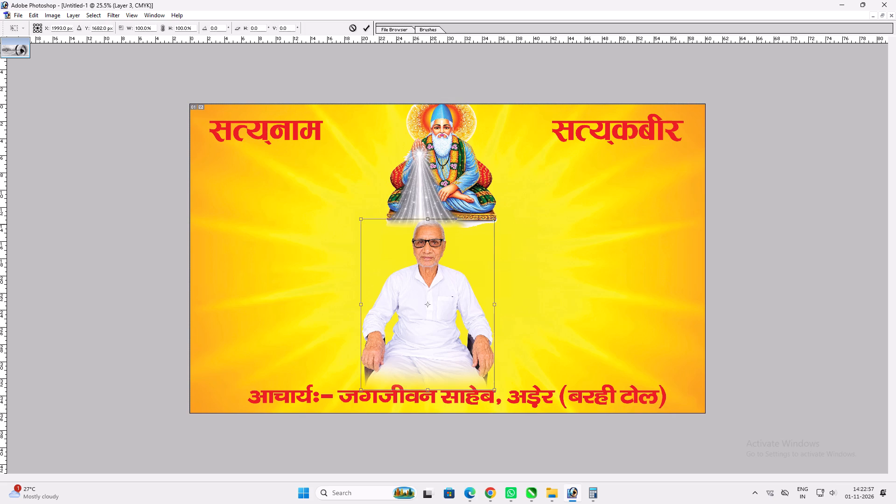
pyautogui.keyDown('shift'); pyautogui.click(436, 217); pyautogui.keyUp('shift')
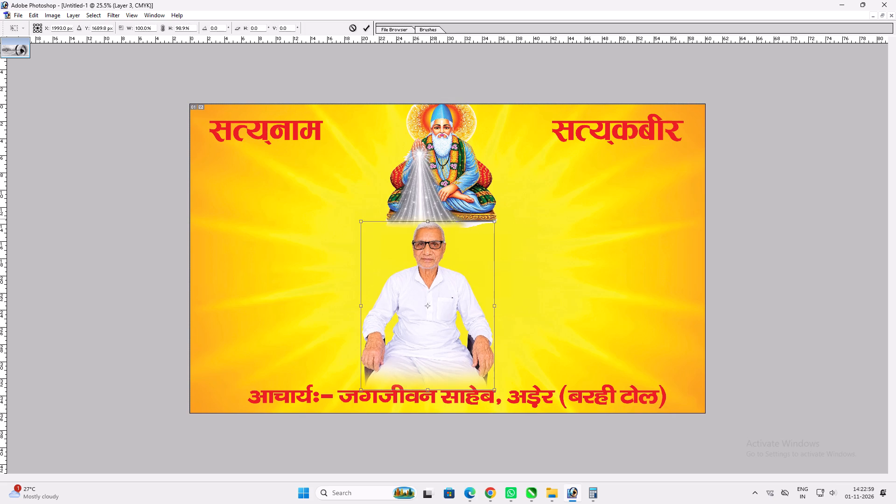
pyautogui.keyDown('alt'); pyautogui.keyDown('shift'); pyautogui.click(492, 222); pyautogui.keyUp('shift'); pyautogui.keyUp('alt')
pyautogui.hotkey('shift', 'Return')
pyautogui.press('v')
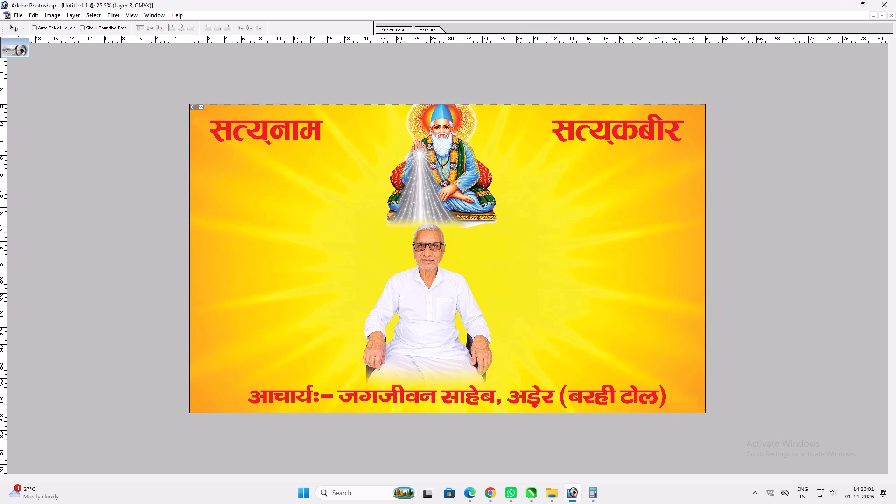
# Enlarge the seated man's cutout slightly from its lower-right corner and nudge it up towards the light rays.
pyautogui.hotkey('ctrl', 't')
pyautogui.keyDown('shift'); pyautogui.moveTo(492, 389); pyautogui.dragTo(503, 391); pyautogui.keyUp('shift')
pyautogui.hotkey('shift', 'Return')
pyautogui.press('v')
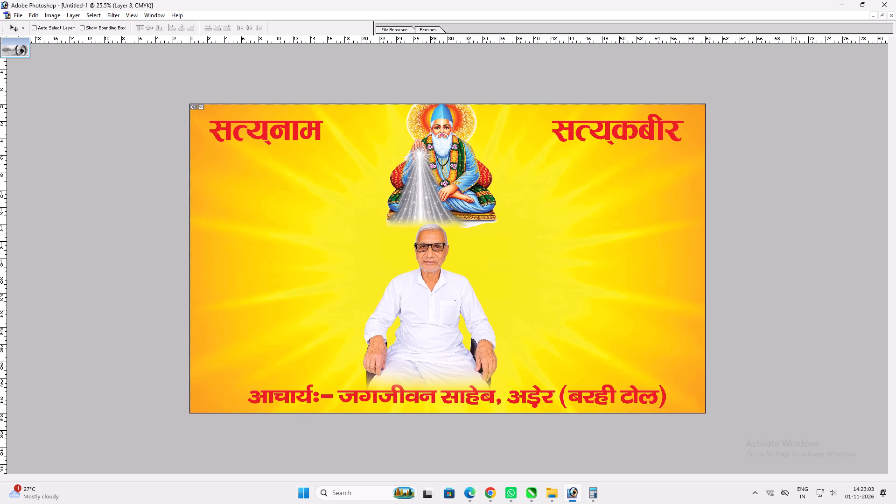
pyautogui.click(474, 389)
pyautogui.keyDown('ctrl'); pyautogui.click(470, 365); pyautogui.keyUp('ctrl')
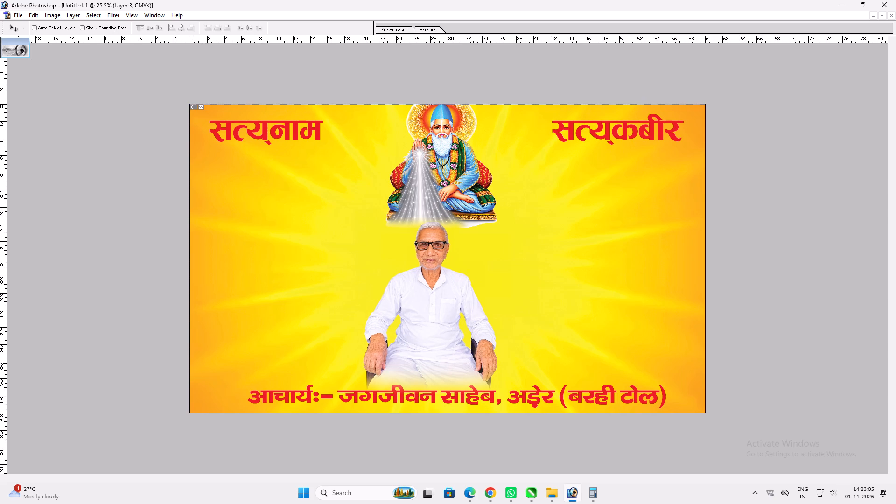
# Widen the seated man's cutout to about 101.4% with Free Transform and shift it slightly right beneath the saint.
pyautogui.hotkey('ctrl', 't')
pyautogui.keyDown('shift'); pyautogui.click(502, 372); pyautogui.keyUp('shift')
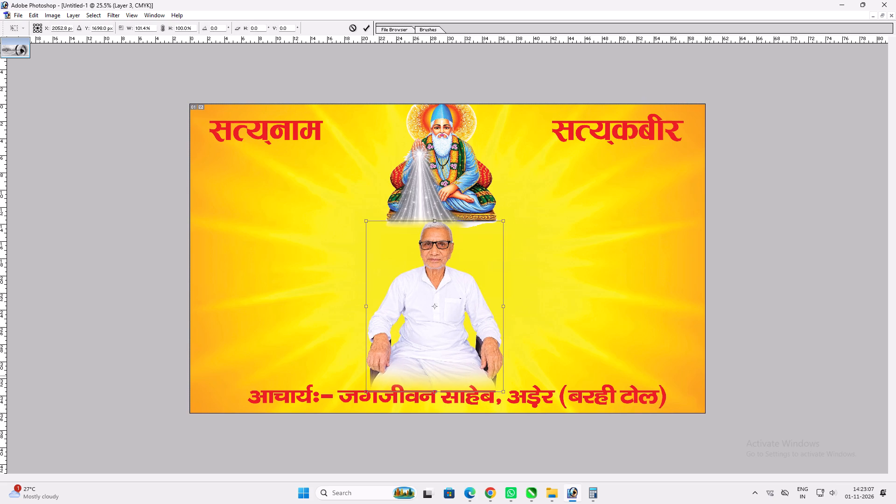
pyautogui.hotkey('shift', 'Return')
pyautogui.press('v')
pyautogui.press('v')
# Add a white outside Stroke layer style to the सत्यनाम heading.
pyautogui.keyDown('ctrl'); pyautogui.click(317, 128); pyautogui.keyUp('ctrl')
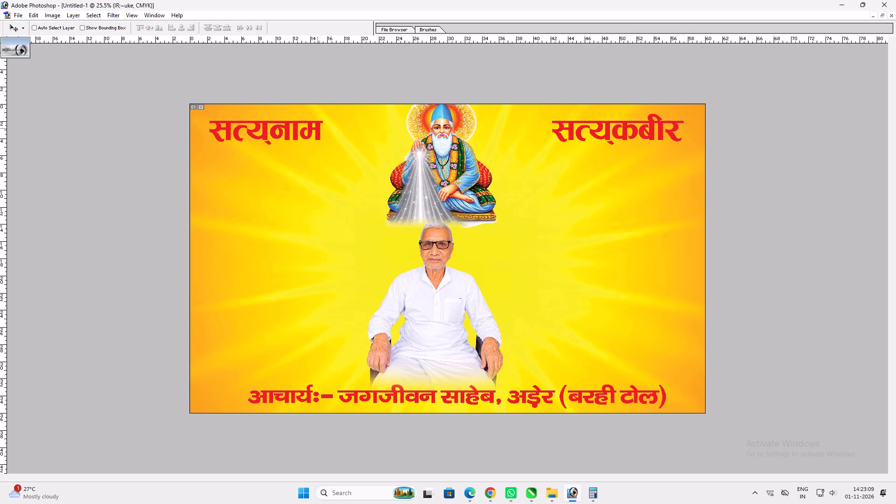
pyautogui.hotkey('alt', 'l')
pyautogui.hotkey('alt', 'y')
pyautogui.press('k')
pyautogui.scroll(11, 484, 274)
pyautogui.doubleClick(417, 211)
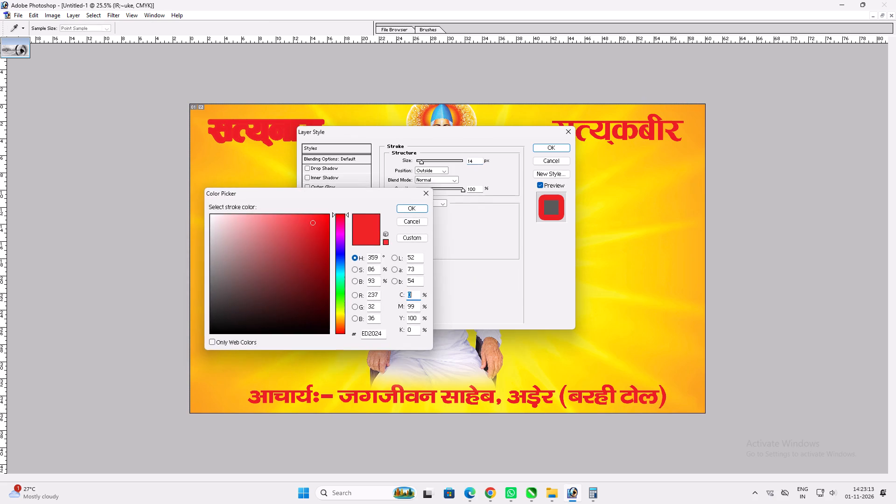
pyautogui.moveTo(270, 249); pyautogui.dragTo(56, 93)
pyautogui.press('Return')
pyautogui.scroll(1, 322, 175)
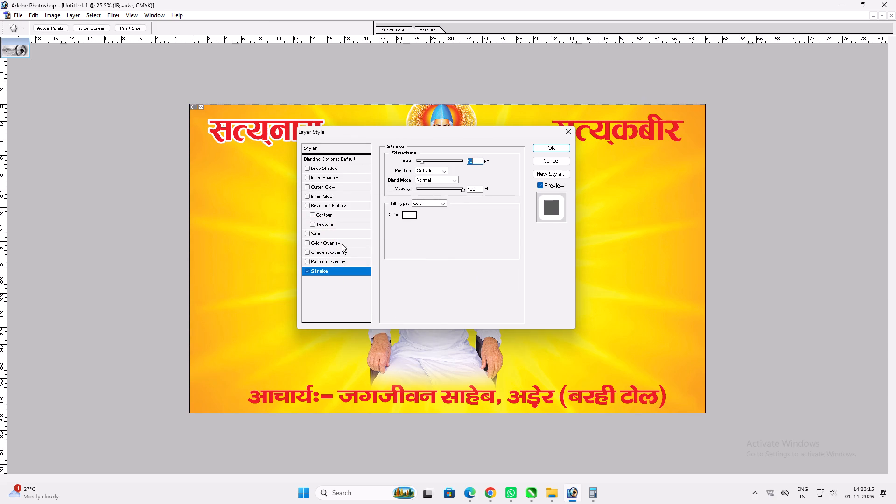
# Add a blue Color Overlay of C 100, M 60, Y 0 to the सत्यनाम heading and apply the layer style.
pyautogui.click(342, 244)
pyautogui.click(467, 163)
pyautogui.write('100')
pyautogui.press('Tab')
pyautogui.press('6')
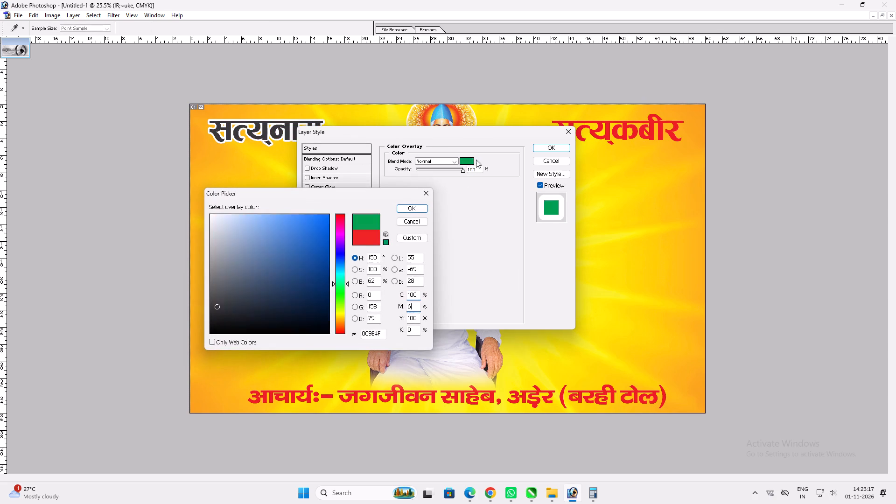
pyautogui.press('0')
pyautogui.press('Tab')
pyautogui.press('0')
pyautogui.press('Return')
pyautogui.press('Return')
pyautogui.press('v')
# Copy the सत्यनाम heading's layer style and paste it onto the सत्यकबीर heading.
pyautogui.hotkey('alt', 'l')
pyautogui.hotkey('alt', 'y')
pyautogui.hotkey('alt', 'c')
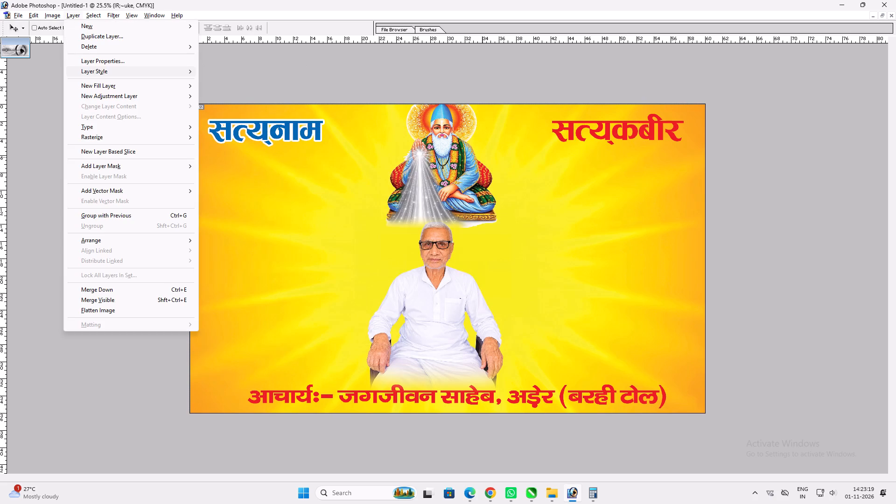
pyautogui.keyDown('ctrl'); pyautogui.click(572, 133); pyautogui.keyUp('ctrl')
pyautogui.hotkey('alt', 'l')
pyautogui.hotkey('alt', 'y')
pyautogui.write('pv')
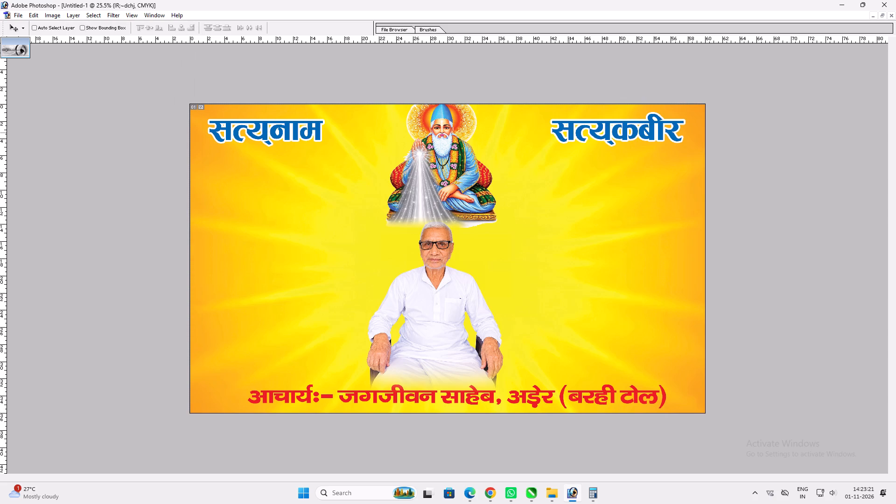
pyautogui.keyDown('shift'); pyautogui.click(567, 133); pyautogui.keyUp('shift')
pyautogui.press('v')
# Find the Rohit ( Boder ) file in the januray folder under 2026 on drive H: and open it in Photoshop.
pyautogui.click(562, 493)
pyautogui.click(556, 490)
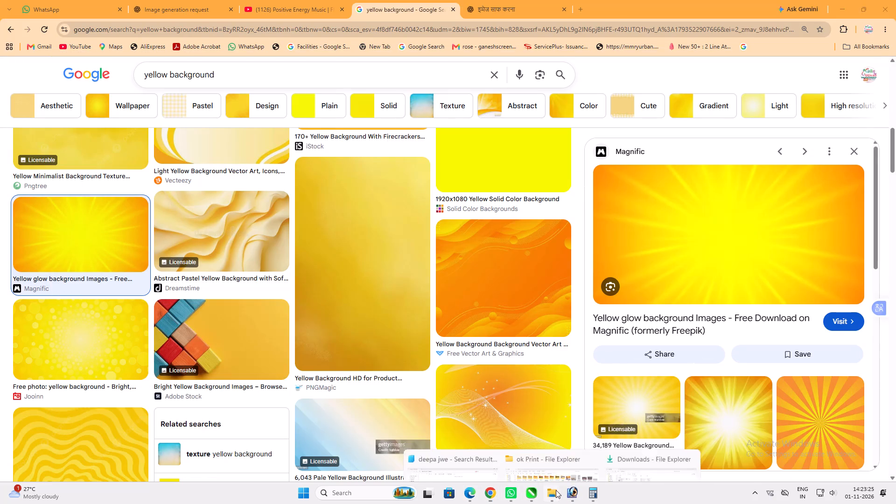
pyautogui.click(555, 465)
pyautogui.click(52, 410)
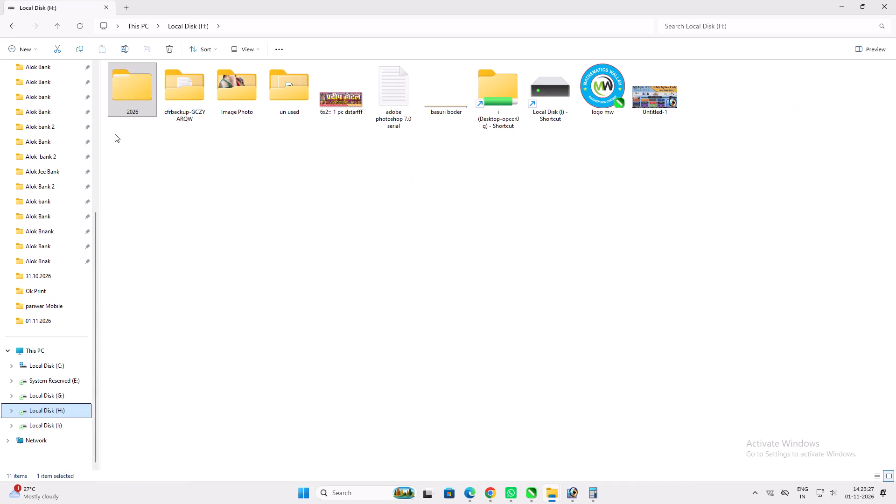
pyautogui.doubleClick(115, 112)
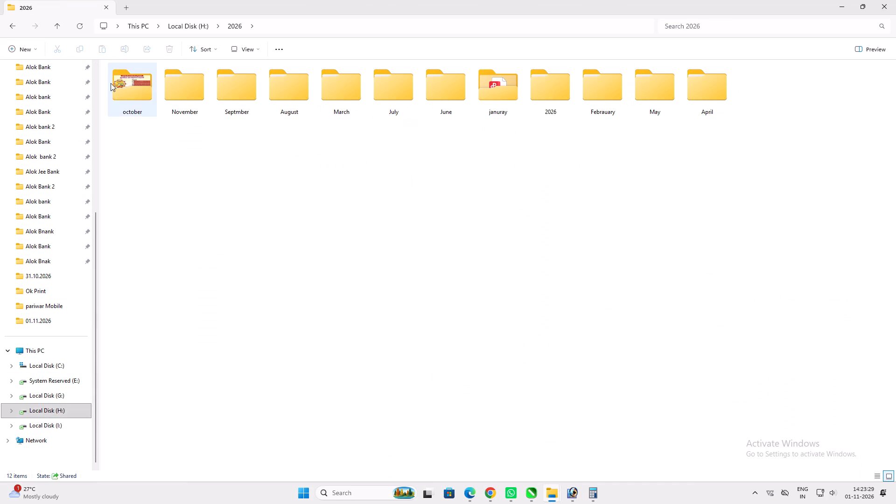
pyautogui.doubleClick(148, 93)
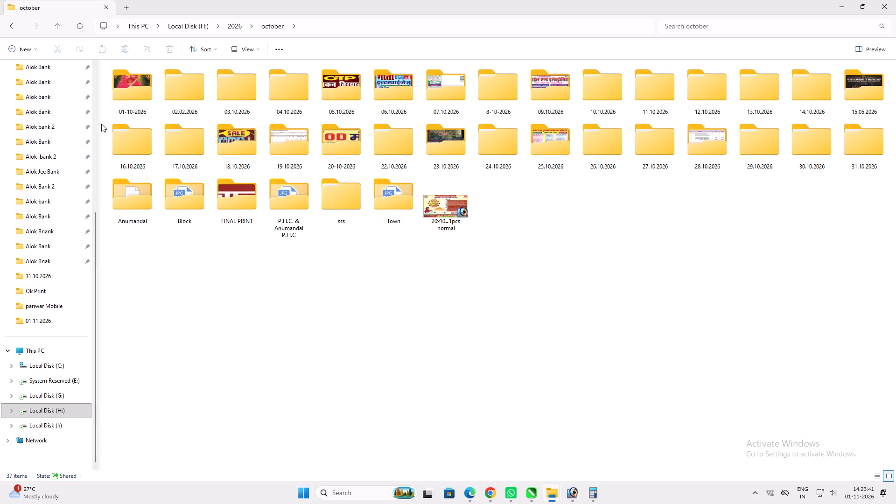
pyautogui.press('BackSpace')
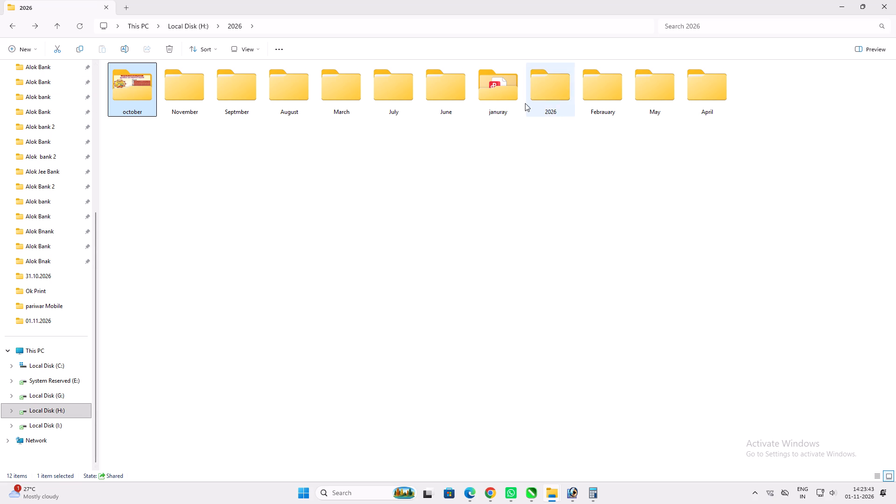
pyautogui.doubleClick(504, 98)
pyautogui.moveTo(135, 198); pyautogui.dragTo(576, 492)
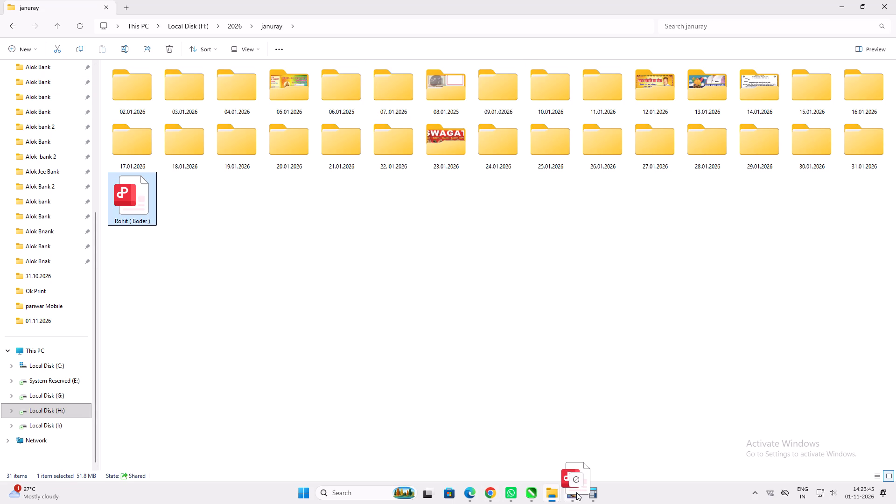
pyautogui.moveTo(576, 492); pyautogui.dragTo(547, 353)
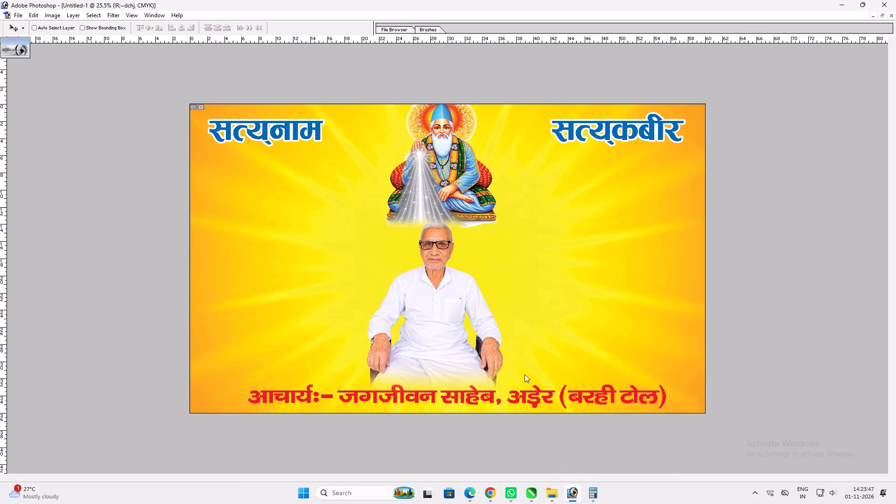
pyautogui.press('Return')
# Copy the thin floral strip from the bottom of the border sheet into the banner and align it along the banner's top edge.
pyautogui.click(552, 483)
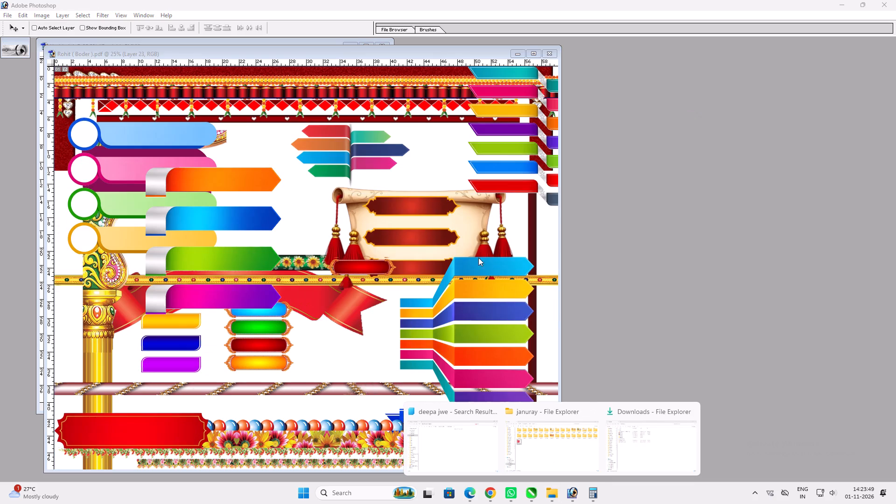
pyautogui.click(350, 46)
pyautogui.moveTo(347, 51); pyautogui.dragTo(568, 50)
pyautogui.keyDown('ctrl'); pyautogui.click(466, 463); pyautogui.keyUp('ctrl')
pyautogui.moveTo(466, 463); pyautogui.dragTo(163, 277)
pyautogui.press('v')
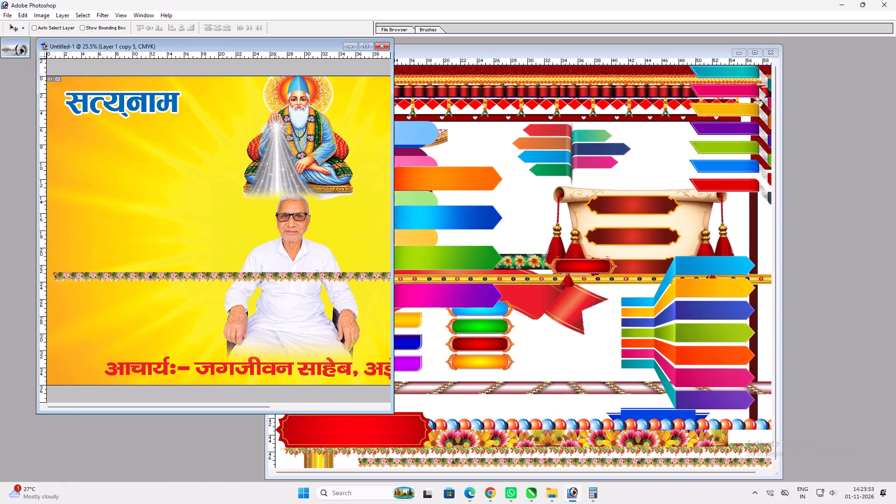
pyautogui.click(361, 44)
pyautogui.press('v')
pyautogui.press('v')
pyautogui.moveTo(425, 235); pyautogui.dragTo(393, 67)
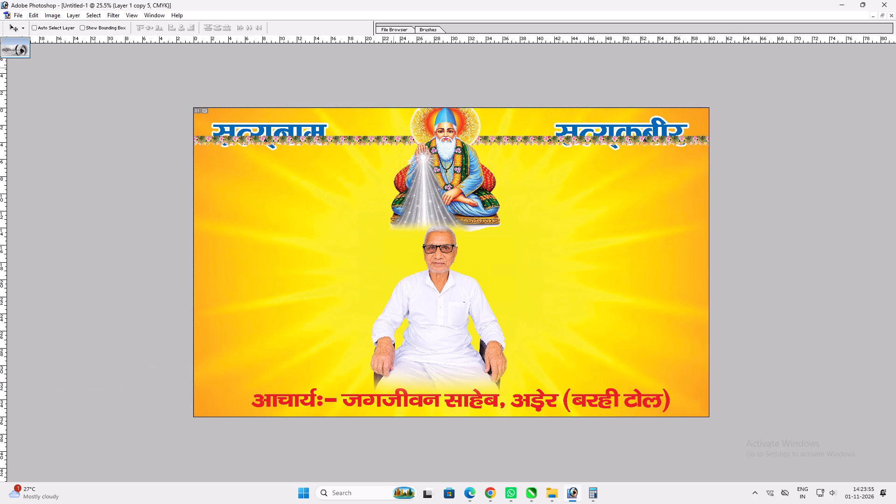
pyautogui.moveTo(394, 137); pyautogui.dragTo(394, 110)
# Duplicate the top floral strip, flip the copy vertically and place it along the banner's bottom edge.
pyautogui.keyDown('alt'); pyautogui.keyDown('shift'); pyautogui.moveTo(381, 112); pyautogui.dragTo(401, 236); pyautogui.keyUp('shift'); pyautogui.keyUp('alt')
pyautogui.hotkey('ctrl', 't')
pyautogui.keyDown('ctrl'); pyautogui.rightClick(401, 236); pyautogui.keyUp('ctrl')
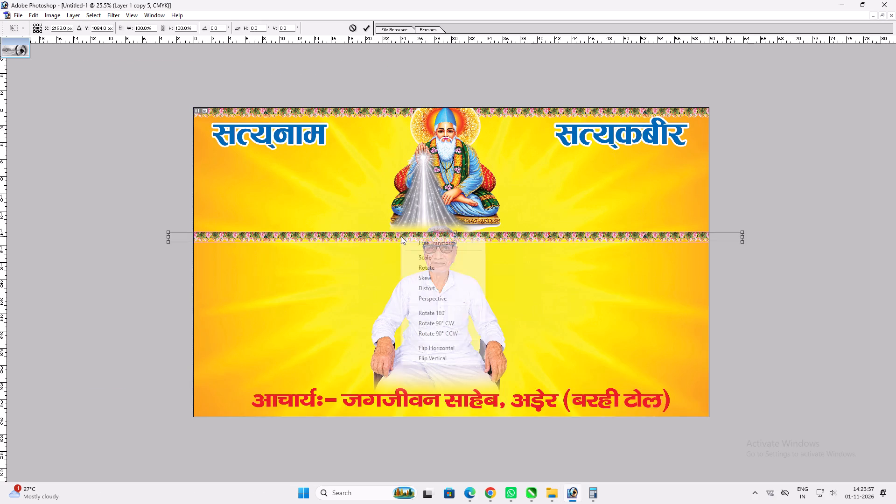
pyautogui.click(445, 361)
pyautogui.press('Return')
pyautogui.press('v')
pyautogui.press('v')
pyautogui.keyDown('shift'); pyautogui.moveTo(407, 253); pyautogui.dragTo(417, 410); pyautogui.keyUp('shift')
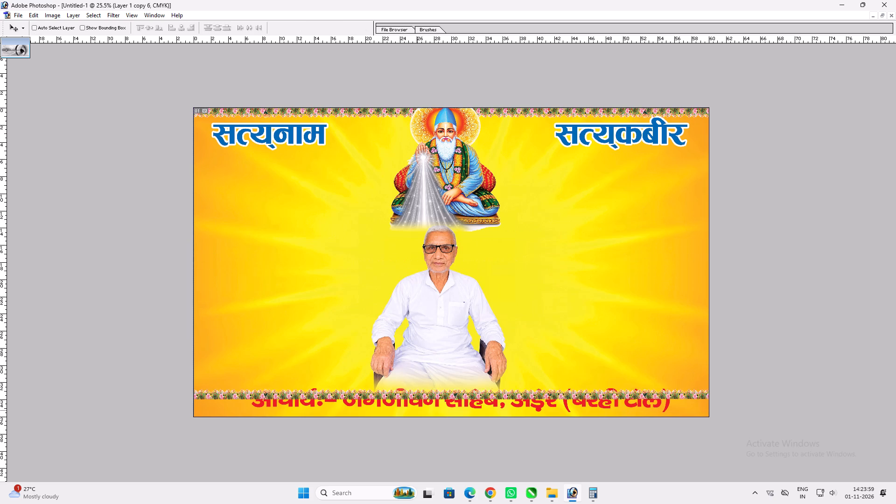
pyautogui.keyDown('shift'); pyautogui.moveTo(417, 410); pyautogui.dragTo(418, 425); pyautogui.keyUp('shift')
# Duplicate the bottom floral strip, rotate the copy 90° counterclockwise and place it along the banner's right edge.
pyautogui.keyDown('alt'); pyautogui.keyDown('shift'); pyautogui.moveTo(418, 408); pyautogui.dragTo(419, 300); pyautogui.keyUp('shift'); pyautogui.keyUp('alt')
pyautogui.hotkey('ctrl', 't')
pyautogui.keyDown('ctrl'); pyautogui.rightClick(419, 300); pyautogui.keyUp('ctrl')
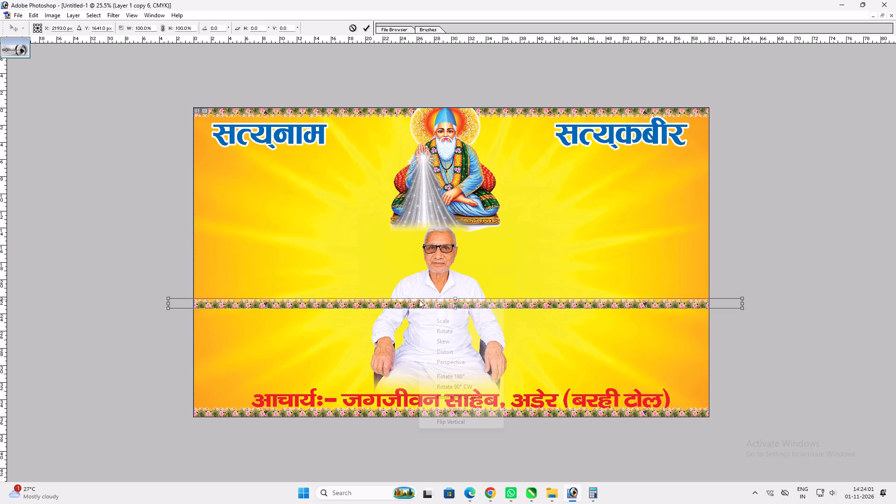
pyautogui.click(465, 399)
pyautogui.press('Return')
pyautogui.write('vv')
pyautogui.moveTo(451, 351); pyautogui.dragTo(703, 350)
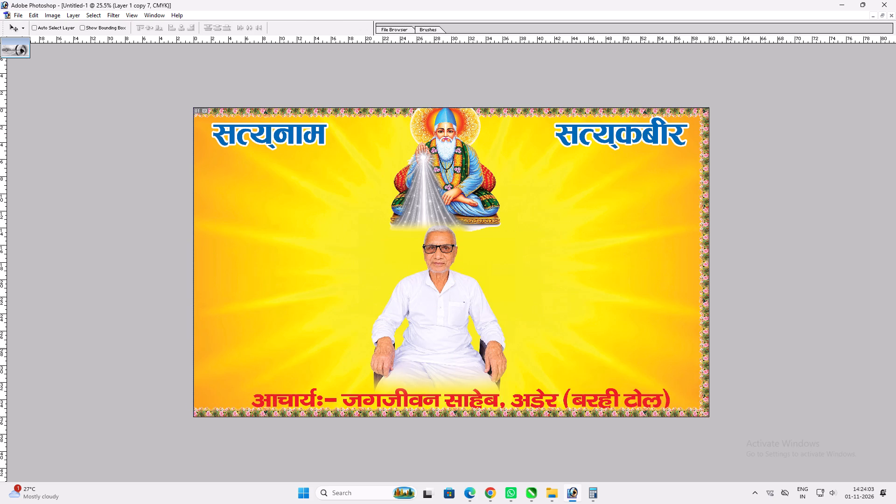
pyautogui.moveTo(703, 350); pyautogui.dragTo(700, 351)
# Duplicate the right floral strip, flip the copy horizontally and place it along the banner's left edge.
pyautogui.keyDown('alt'); pyautogui.moveTo(718, 334); pyautogui.dragTo(226, 327); pyautogui.keyUp('alt')
pyautogui.hotkey('ctrl', 't')
pyautogui.keyDown('ctrl'); pyautogui.rightClick(226, 327); pyautogui.keyUp('ctrl')
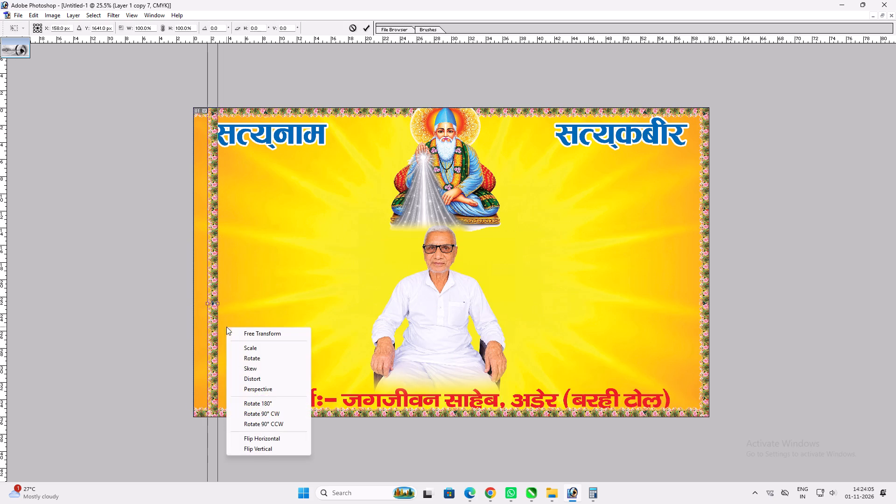
pyautogui.click(268, 437)
pyautogui.press('Return')
pyautogui.press('v')
pyautogui.keyDown('shift'); pyautogui.moveTo(248, 289); pyautogui.dragTo(237, 289); pyautogui.keyUp('shift')
# Move the सत्यनाम and सत्यकबीर headings slightly down, clear of the top floral border.
pyautogui.press('v')
pyautogui.keyDown('ctrl'); pyautogui.click(269, 138); pyautogui.keyUp('ctrl')
pyautogui.moveTo(269, 138); pyautogui.dragTo(269, 146)
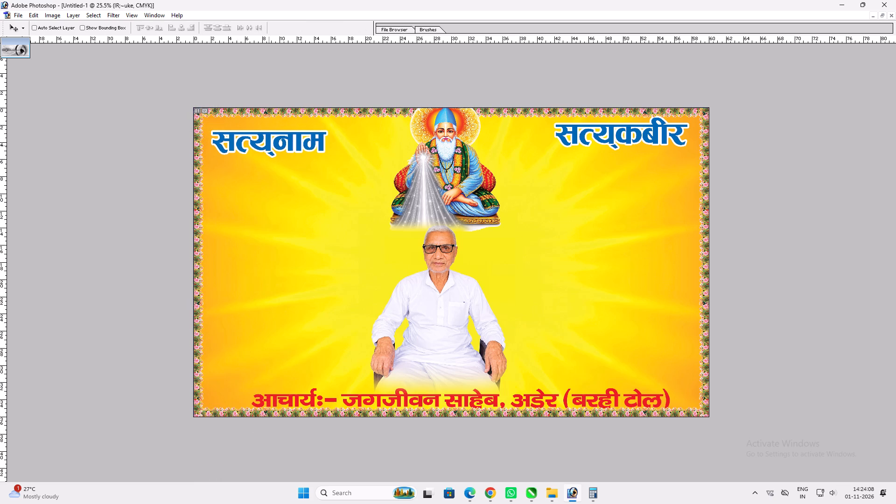
pyautogui.moveTo(269, 146); pyautogui.dragTo(271, 146)
pyautogui.keyDown('ctrl'); pyautogui.click(582, 137); pyautogui.keyUp('ctrl')
pyautogui.moveTo(582, 137); pyautogui.dragTo(582, 144)
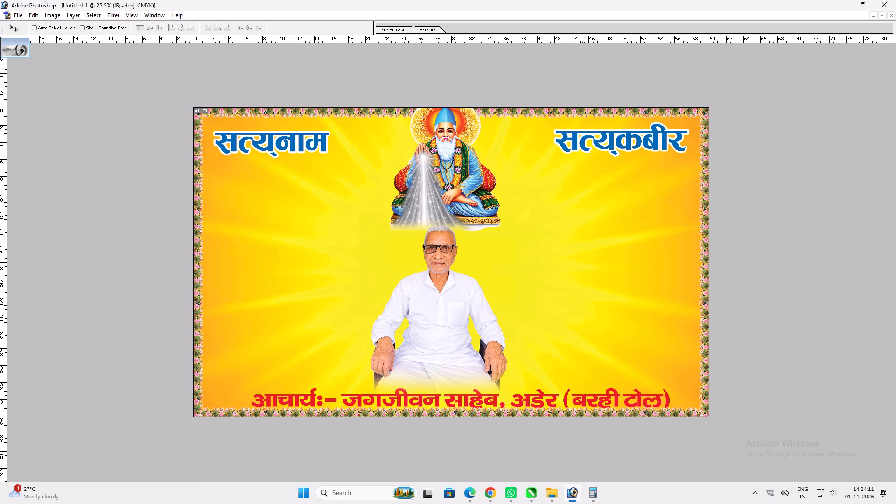
pyautogui.moveTo(582, 144); pyautogui.dragTo(582, 149)
pyautogui.press('v')
# Scale the saint and the seated man down together with Free Transform so the saint's halo clears the top floral border.
pyautogui.keyDown('ctrl'); pyautogui.click(436, 139); pyautogui.keyUp('ctrl')
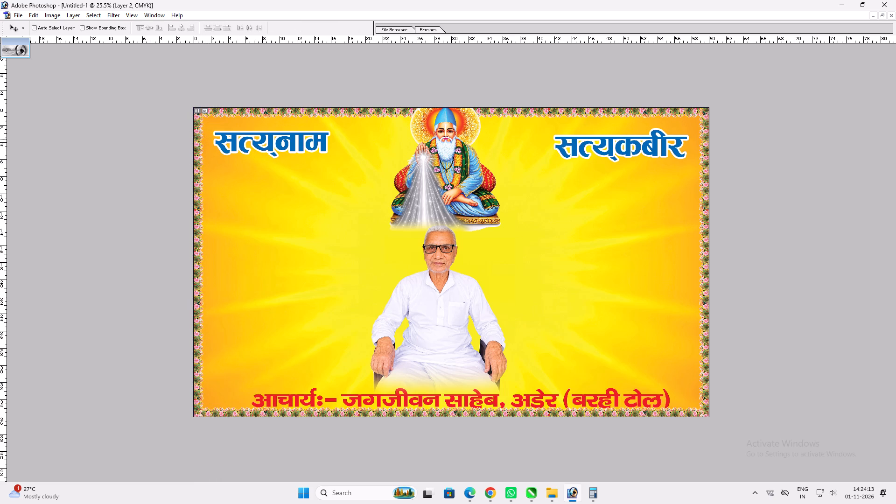
pyautogui.keyDown('ctrl'); pyautogui.keyDown('shift'); pyautogui.click(449, 252); pyautogui.keyUp('shift'); pyautogui.keyUp('ctrl')
pyautogui.hotkey('ctrl', 't')
pyautogui.keyDown('alt'); pyautogui.keyDown('shift'); pyautogui.moveTo(504, 98); pyautogui.dragTo(497, 109); pyautogui.keyUp('shift'); pyautogui.keyUp('alt')
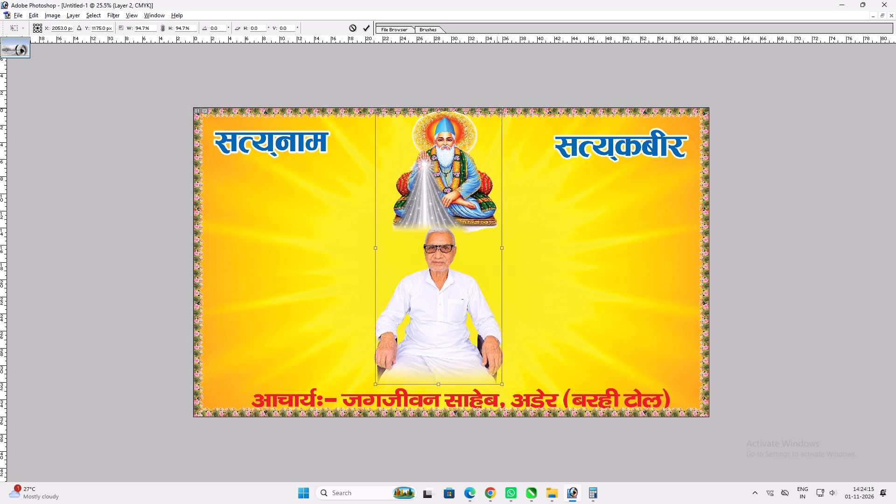
pyautogui.keyDown('alt'); pyautogui.keyDown('shift'); pyautogui.moveTo(497, 109); pyautogui.dragTo(492, 116); pyautogui.keyUp('shift'); pyautogui.keyUp('alt')
pyautogui.press('Return')
pyautogui.press('v')
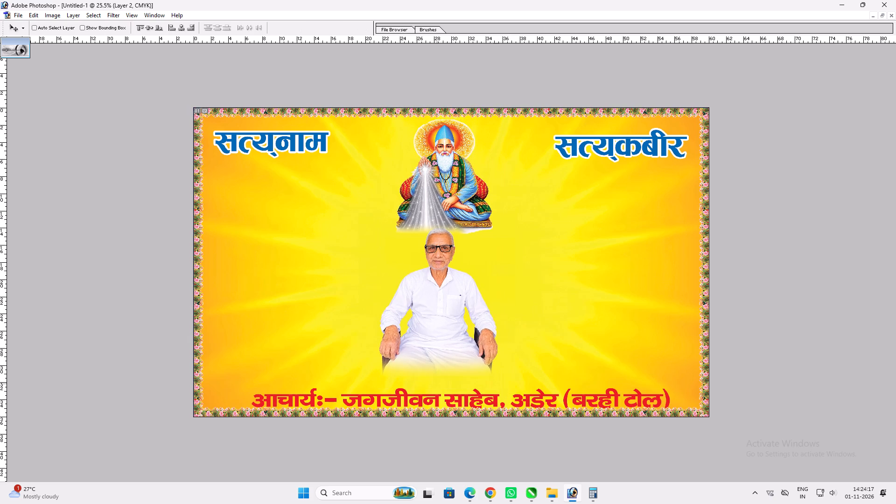
# Enlarge only the seated man with Free Transform so that he reaches down to the red Acharya text.
pyautogui.press('v')
pyautogui.rightClick(425, 356)
pyautogui.click(442, 360)
pyautogui.keyDown('ctrl'); pyautogui.keyDown('shift'); pyautogui.rightClick(433, 333); pyautogui.keyUp('shift'); pyautogui.keyUp('ctrl')
pyautogui.keyDown('ctrl'); pyautogui.keyDown('shift'); pyautogui.moveTo(442, 338); pyautogui.dragTo(451, 341); pyautogui.keyUp('shift'); pyautogui.keyUp('ctrl')
pyautogui.hotkey('ctrl', 't')
pyautogui.keyDown('shift'); pyautogui.moveTo(495, 375); pyautogui.dragTo(497, 375); pyautogui.keyUp('shift')
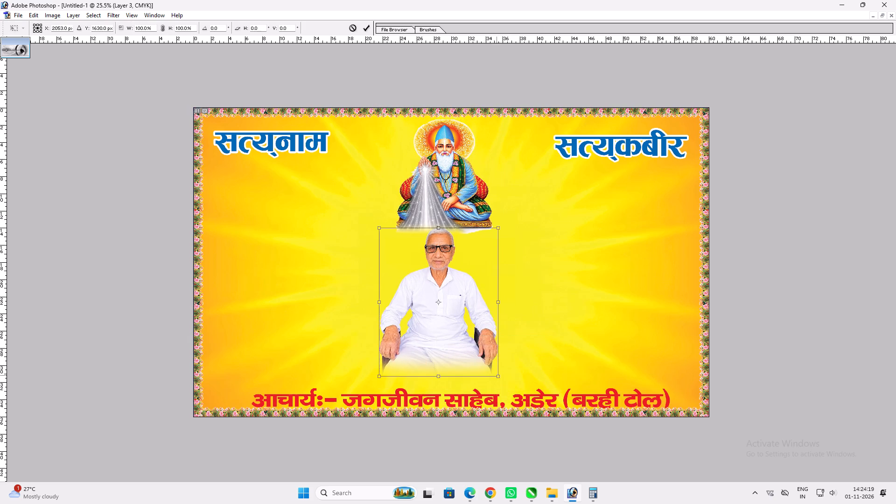
pyautogui.keyDown('shift'); pyautogui.moveTo(497, 375); pyautogui.dragTo(512, 382); pyautogui.keyUp('shift')
pyautogui.press('Return')
# Move the seated man slightly left and up, with his head against the base of the saint's picture.
pyautogui.press('v')
pyautogui.click(484, 377)
pyautogui.hotkey('ctrl', 't')
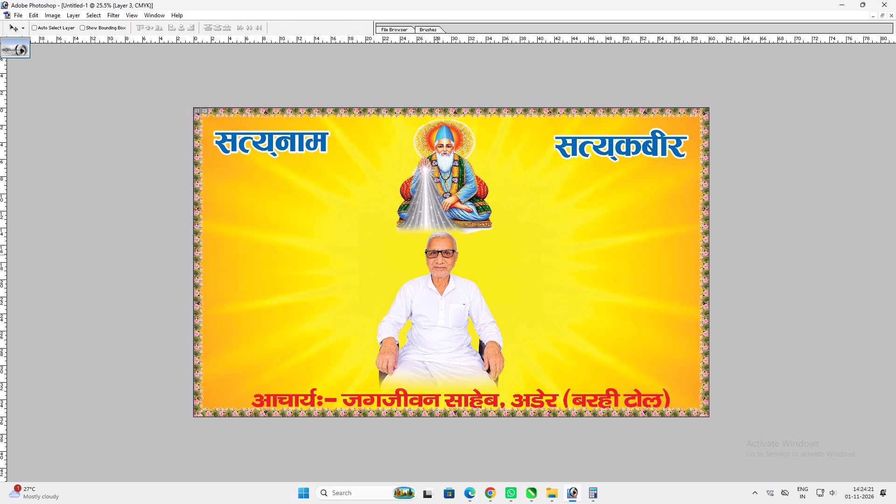
pyautogui.keyDown('shift'); pyautogui.moveTo(433, 235); pyautogui.dragTo(427, 226); pyautogui.keyUp('shift')
pyautogui.hotkey('shift', 'Return')
pyautogui.press('v')
pyautogui.moveTo(434, 256); pyautogui.dragTo(424, 257)
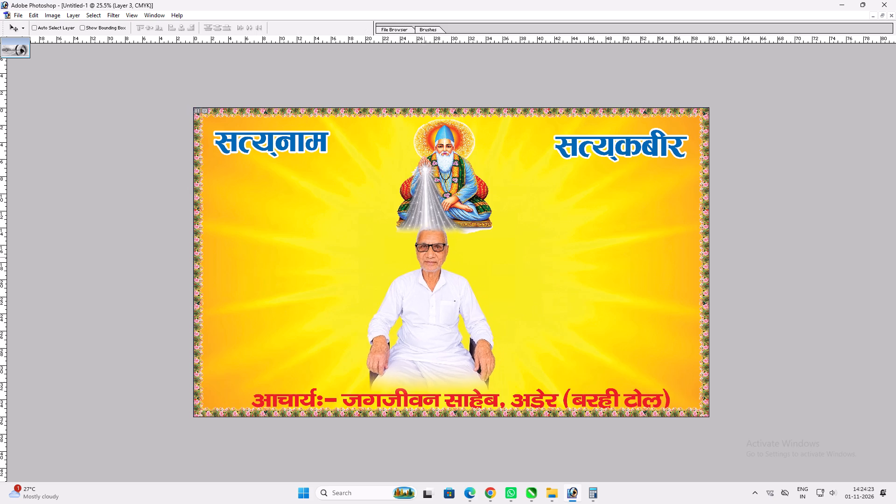
pyautogui.moveTo(424, 257); pyautogui.dragTo(424, 256)
# Restack the seated man's layer above the yellow background and behind the saint's picture.
pyautogui.hotkey('ctrl', 'shift', ']')
pyautogui.press('v')
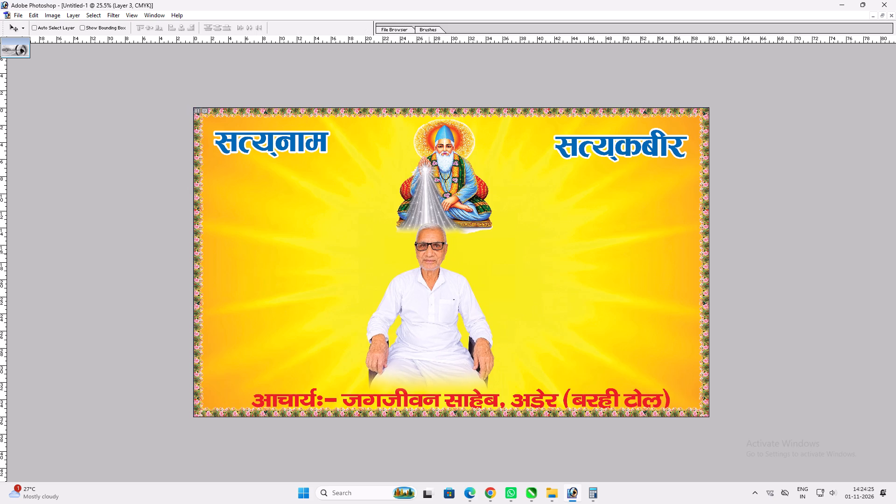
pyautogui.hotkey('ctrl', 'shift', '[')
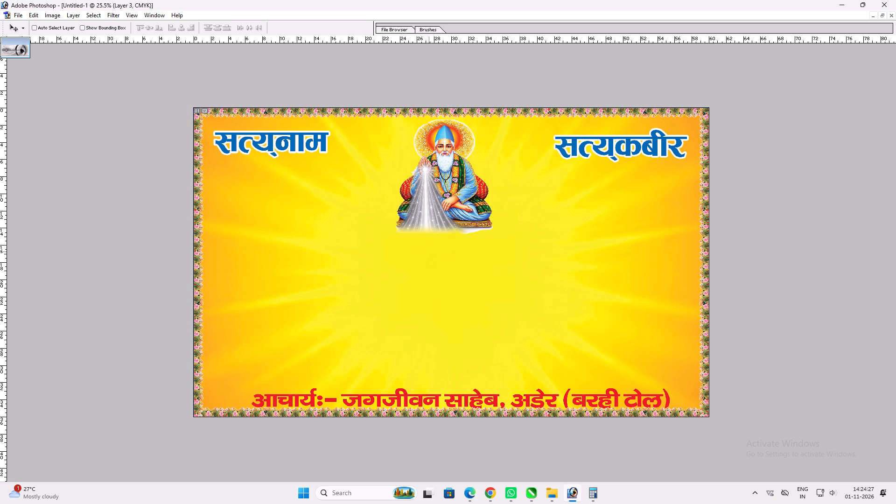
pyautogui.hotkey('ctrl', ']')
pyautogui.hotkey('ctrl', ']')
pyautogui.hotkey('ctrl', ']')
pyautogui.hotkey('ctrl', ']')
pyautogui.hotkey('ctrl', ']')
# Scale the seated man down slightly with Free Transform and position him just beneath the saint, above the red Acharya text.
pyautogui.hotkey('ctrl', 't')
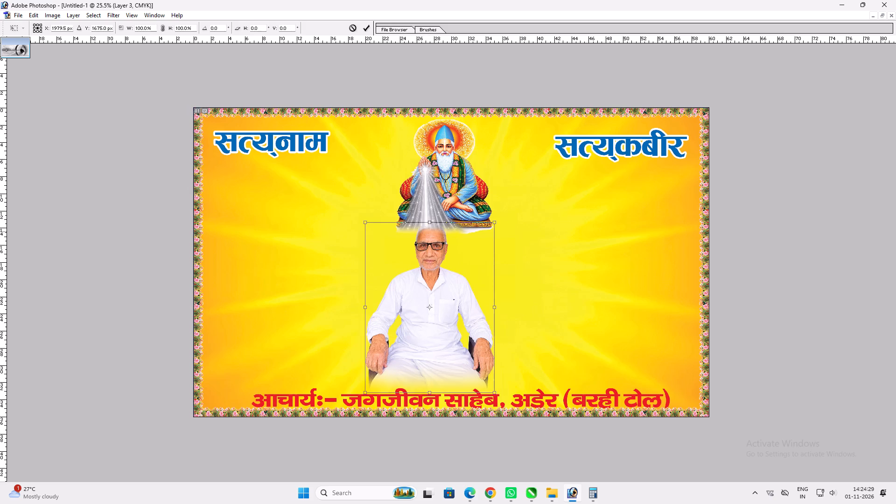
pyautogui.keyDown('alt'); pyautogui.keyDown('shift'); pyautogui.moveTo(493, 222); pyautogui.dragTo(488, 225); pyautogui.keyUp('shift'); pyautogui.keyUp('alt')
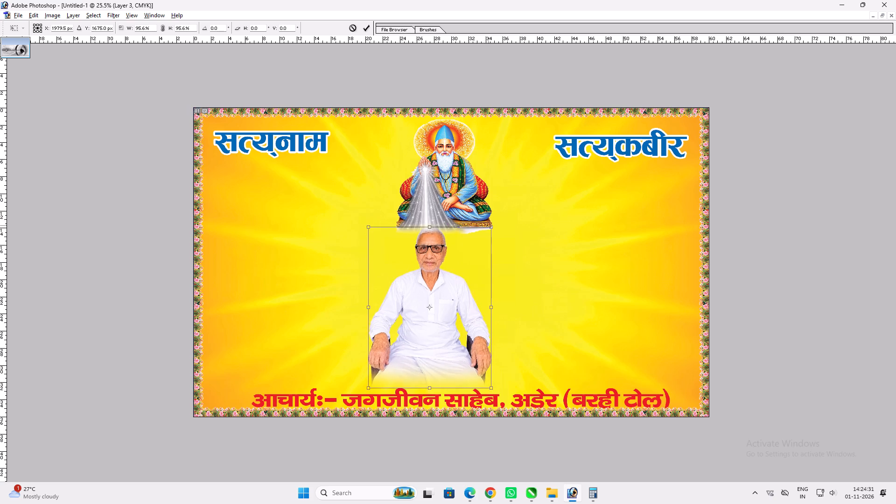
pyautogui.keyDown('alt'); pyautogui.keyDown('shift'); pyautogui.moveTo(488, 225); pyautogui.dragTo(486, 226); pyautogui.keyUp('shift'); pyautogui.keyUp('alt')
pyautogui.hotkey('shift', 'Return')
pyautogui.press('v')
pyautogui.moveTo(458, 235); pyautogui.dragTo(456, 240)
pyautogui.hotkey('ctrl', 't')
pyautogui.keyDown('shift'); pyautogui.moveTo(483, 233); pyautogui.dragTo(490, 231); pyautogui.keyUp('shift')
pyautogui.hotkey('shift', 'Return')
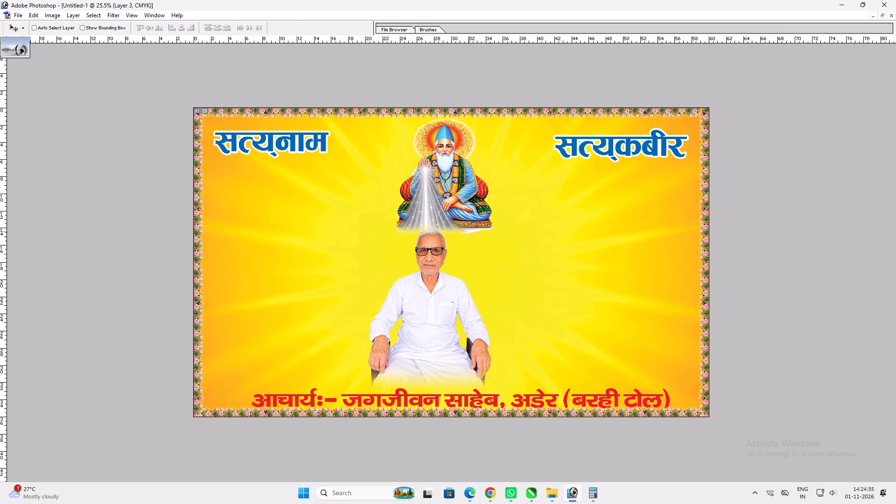
pyautogui.press('v')
pyautogui.press('v')
pyautogui.press('v')
# Switch to Chrome and search Google Images for "guldasta png".
pyautogui.click(495, 494)
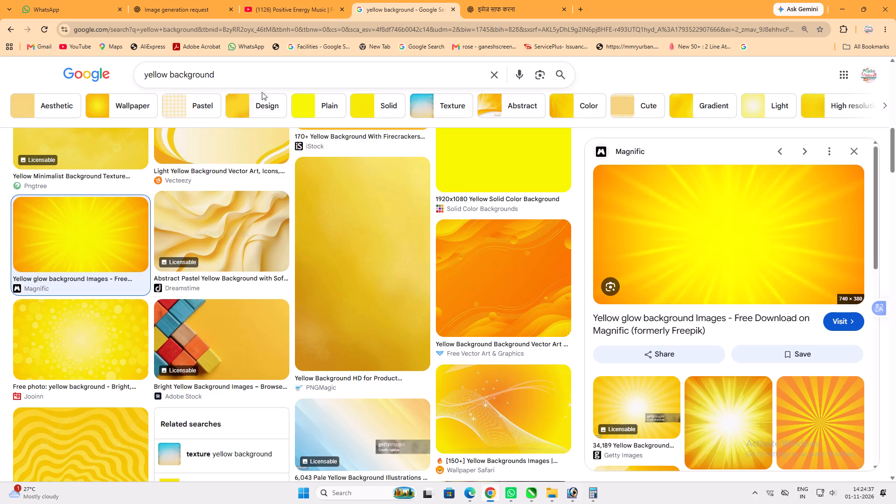
pyautogui.click(247, 73)
pyautogui.hotkey('ctrl', 'a')
pyautogui.write('Gi')
pyautogui.press('BackSpace')
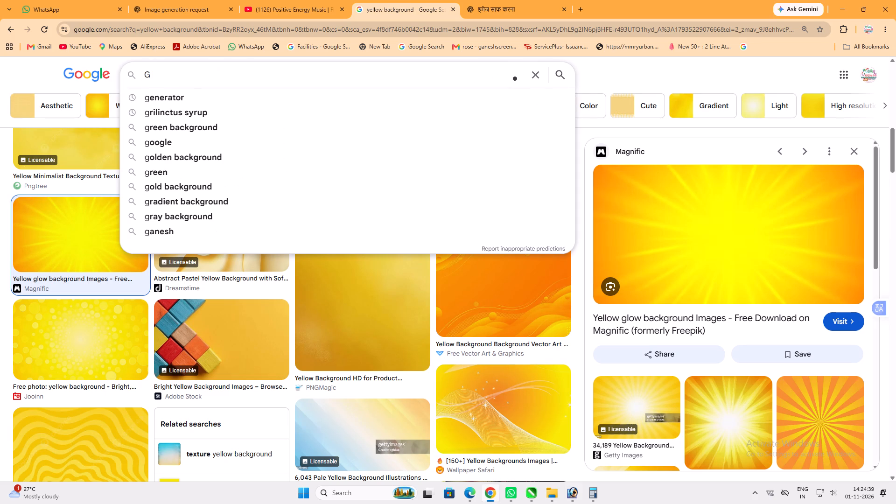
pyautogui.write('ulda')
pyautogui.click(214, 92)
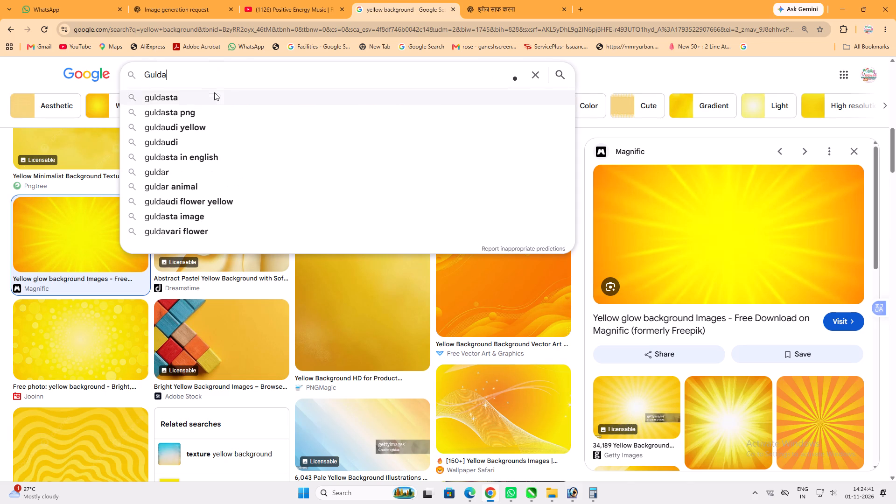
pyautogui.click(231, 83)
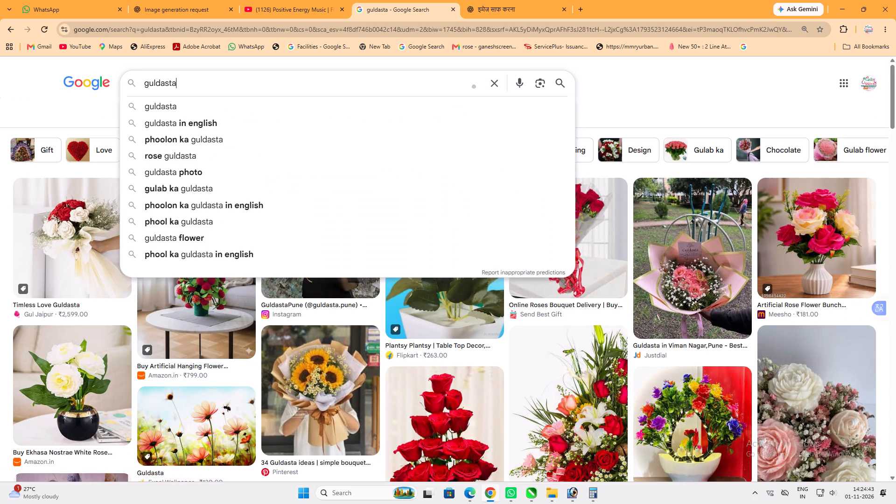
pyautogui.press('space')
pyautogui.write('png')
pyautogui.press('space')
pyautogui.press('Return')
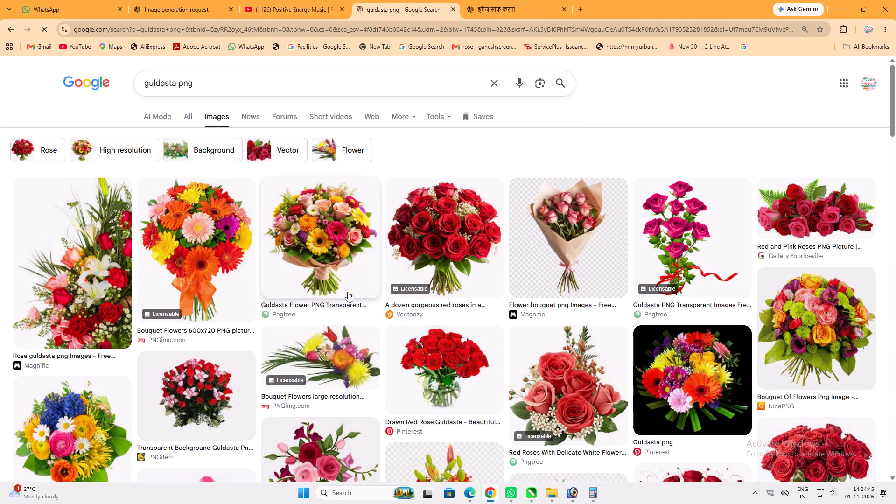
# Copy the Magnific rose guldasta image from the results and paste it into the Photoshop banner.
pyautogui.click(89, 298)
pyautogui.rightClick(745, 271)
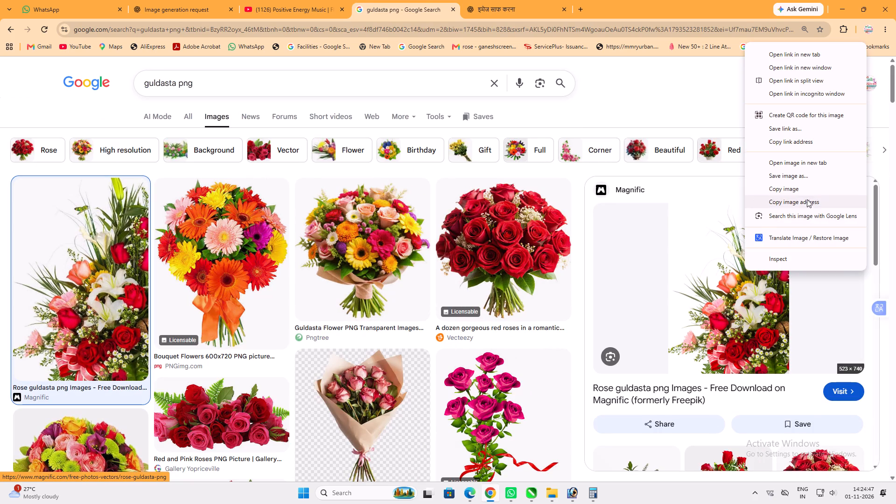
pyautogui.click(800, 191)
pyautogui.click(573, 490)
pyautogui.hotkey('ctrl', 'v')
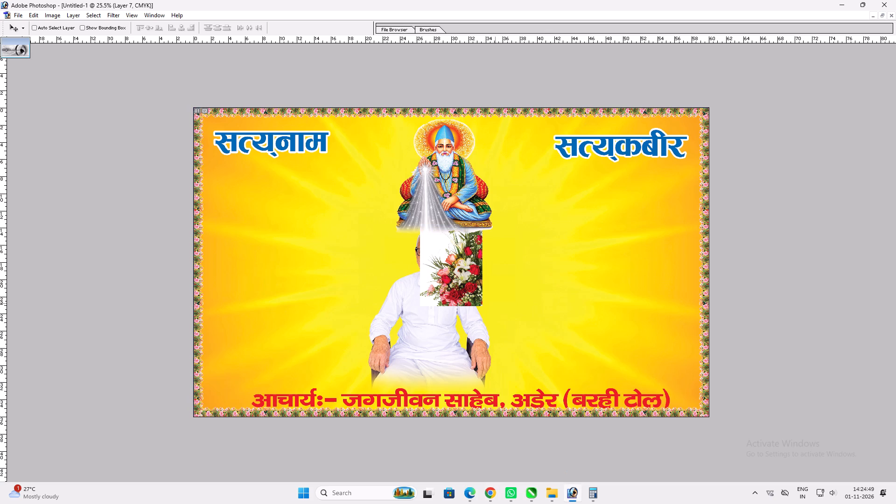
# Select the pasted bouquet's white background with the Magic Wand, delete it and deselect.
pyautogui.press('w')
pyautogui.click(440, 249)
pyautogui.press('Delete')
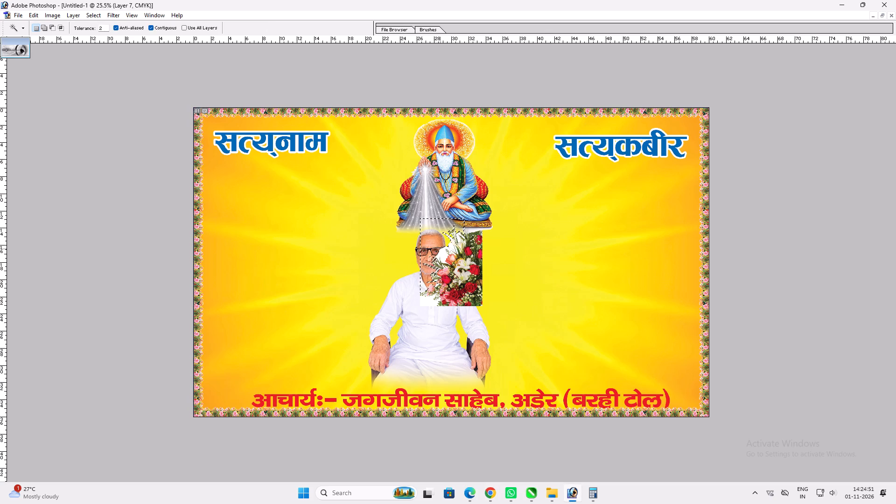
pyautogui.hotkey('ctrl', 'd')
# Move the bouquet to the banner's lower-right corner and enlarge it with Free Transform.
pyautogui.press('v')
pyautogui.moveTo(460, 253); pyautogui.dragTo(684, 362)
pyautogui.hotkey('ctrl', 't')
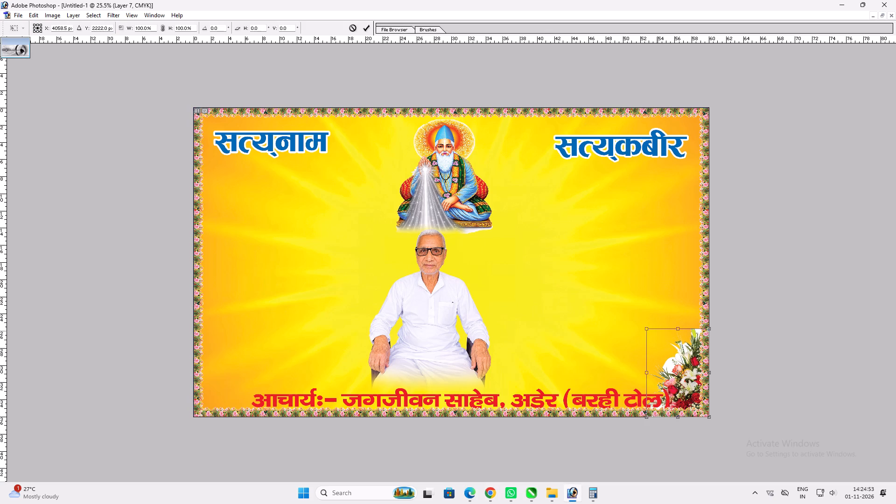
pyautogui.keyDown('shift'); pyautogui.moveTo(646, 326); pyautogui.dragTo(629, 295); pyautogui.keyUp('shift')
pyautogui.press('Return')
pyautogui.press('v')
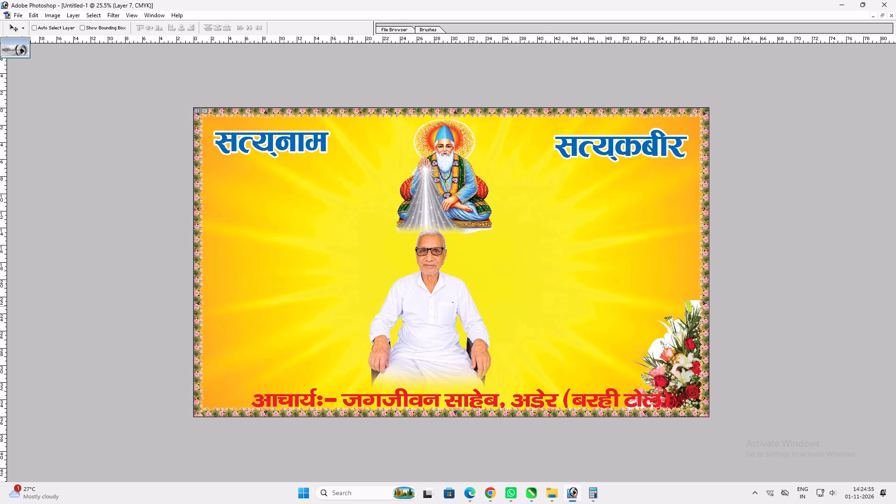
# Delete the leftover white patch at the top of the lower-right bouquet and deselect.
pyautogui.press('w')
pyautogui.click(696, 305)
pyautogui.press('Delete')
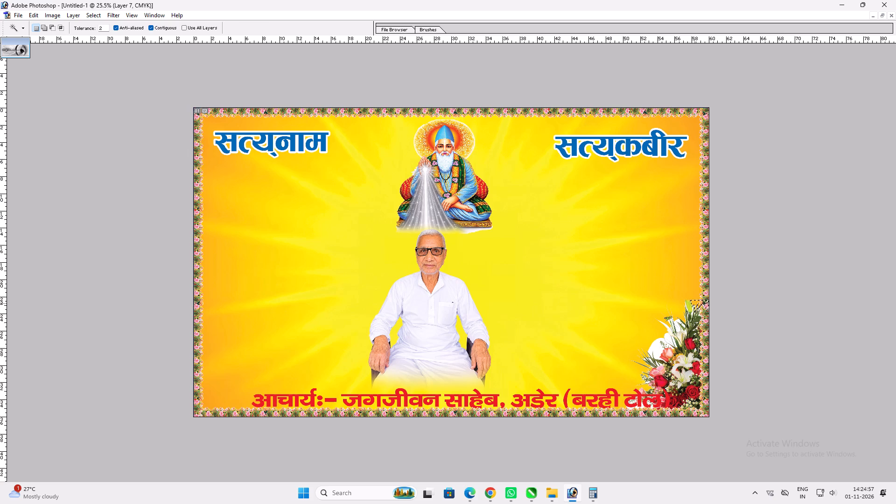
pyautogui.hotkey('ctrl', 'd')
# Duplicate the lower-right bouquet, flip the copy horizontally and place it in the banner's lower-left corner.
pyautogui.keyDown('alt'); pyautogui.keyDown('shift'); pyautogui.moveTo(680, 373); pyautogui.dragTo(686, 245); pyautogui.keyUp('shift'); pyautogui.keyUp('alt')
pyautogui.hotkey('ctrl', 'd')
pyautogui.press('v')
pyautogui.keyDown('alt'); pyautogui.keyDown('shift'); pyautogui.moveTo(679, 362); pyautogui.dragTo(692, 227); pyautogui.keyUp('shift'); pyautogui.keyUp('alt')
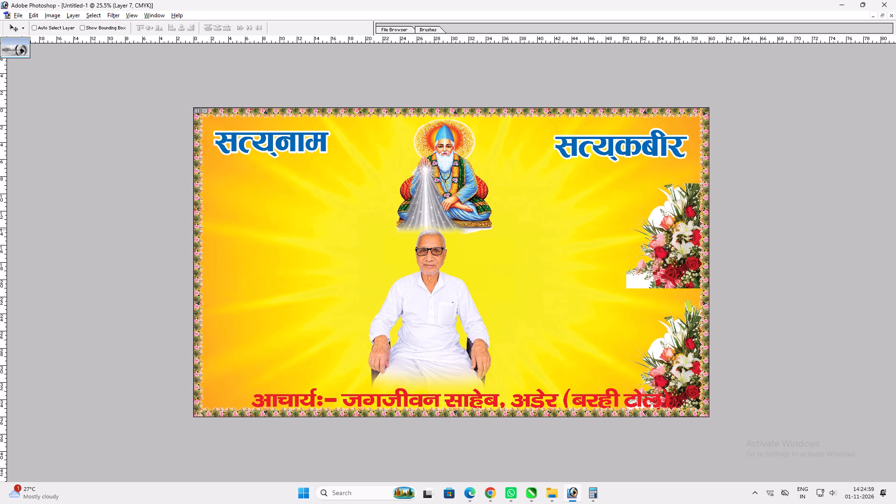
pyautogui.keyDown('alt'); pyautogui.keyDown('shift'); pyautogui.moveTo(692, 227); pyautogui.dragTo(692, 223); pyautogui.keyUp('shift'); pyautogui.keyUp('alt')
pyautogui.hotkey('ctrl', 't')
pyautogui.keyDown('ctrl'); pyautogui.rightClick(692, 223); pyautogui.keyUp('ctrl')
pyautogui.click(725, 334)
pyautogui.press('Return')
pyautogui.press('v')
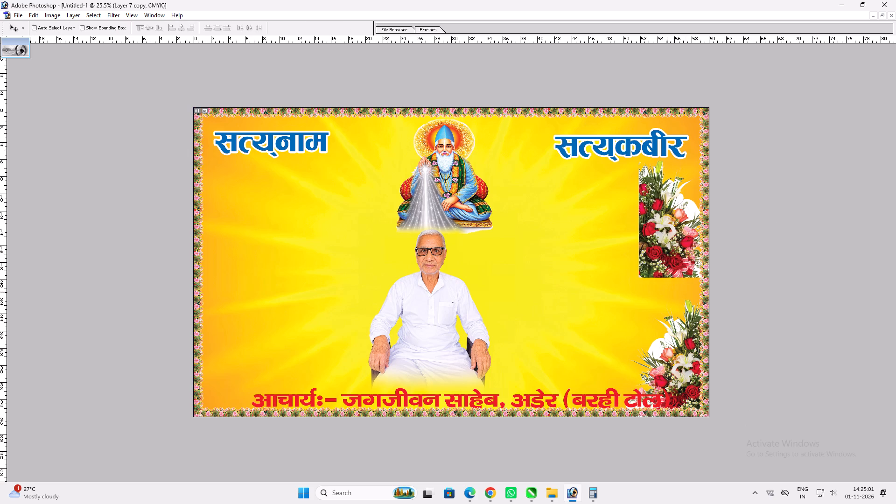
pyautogui.moveTo(653, 247); pyautogui.dragTo(208, 385)
# Duplicate the lower-left bouquet, flip the copy vertically and place it in the banner's upper-left corner.
pyautogui.keyDown('alt'); pyautogui.keyDown('shift'); pyautogui.moveTo(208, 385); pyautogui.dragTo(222, 236); pyautogui.keyUp('shift'); pyautogui.keyUp('alt')
pyautogui.hotkey('ctrl', 't')
pyautogui.keyDown('ctrl'); pyautogui.rightClick(222, 236); pyautogui.keyUp('ctrl')
pyautogui.click(260, 358)
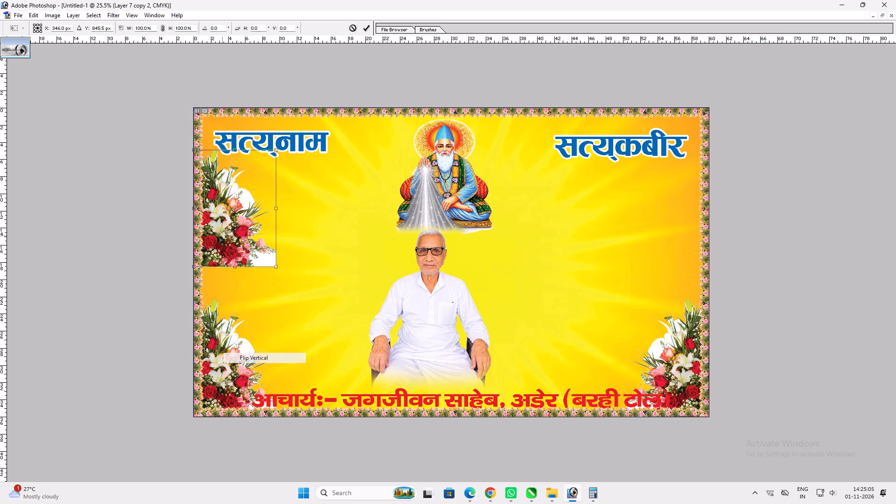
pyautogui.press('Return')
pyautogui.press('v')
pyautogui.moveTo(260, 243); pyautogui.dragTo(264, 202)
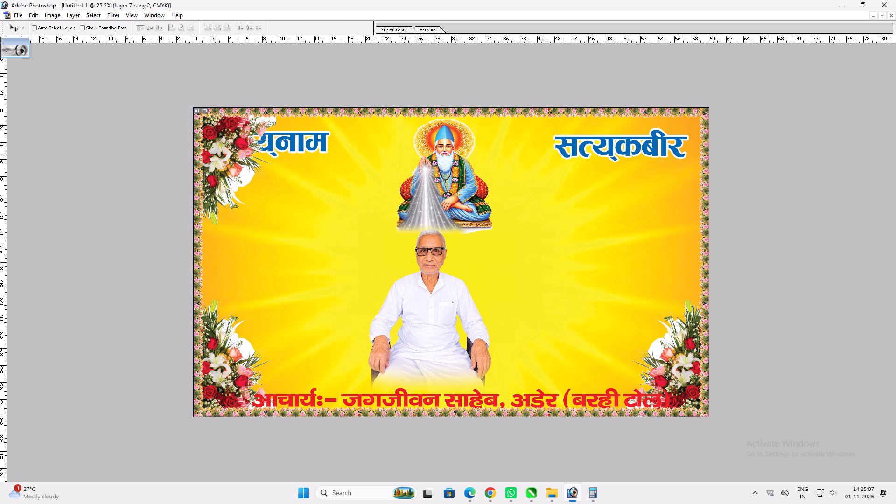
# Delete the white patch beside the upper-left bouquet's roses with the Magic Wand and deselect.
pyautogui.press('w')
pyautogui.click(270, 121)
pyautogui.press('Delete')
pyautogui.hotkey('ctrl', 'd')
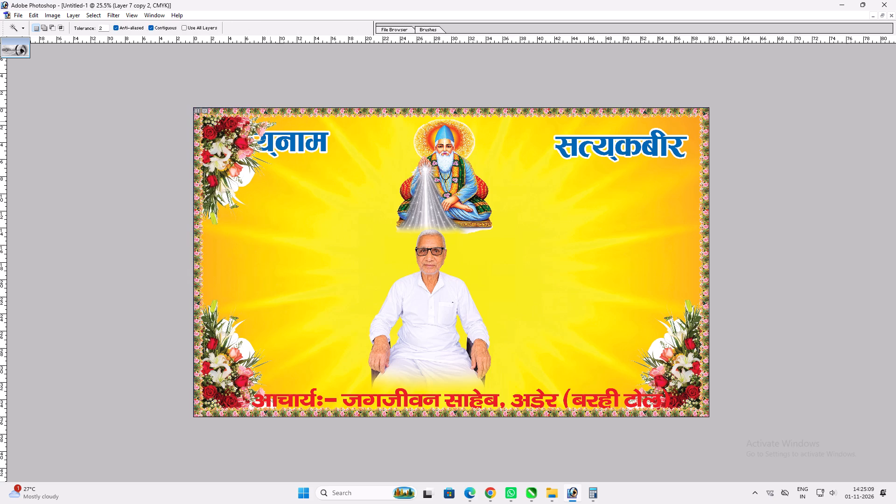
# Nudge the upper-left bouquet slightly right and up within the banner corner.
pyautogui.press('v')
pyautogui.moveTo(249, 149); pyautogui.dragTo(253, 144)
pyautogui.hotkey('ctrl', 's')
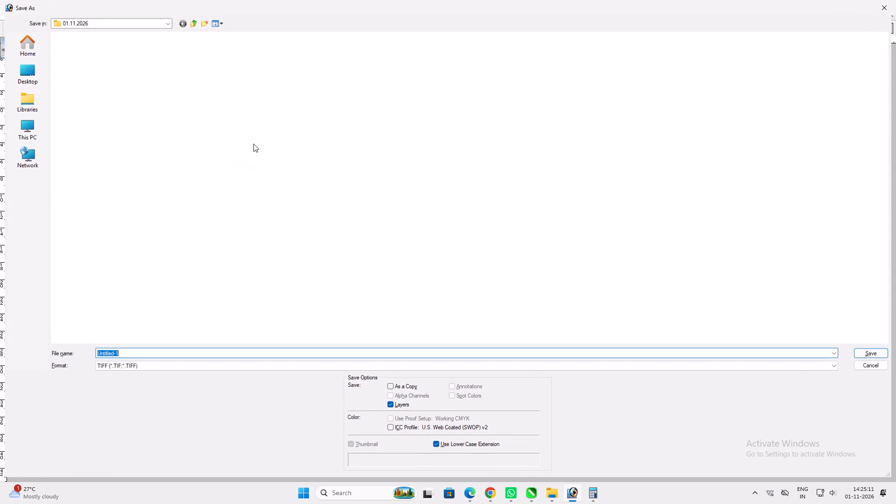
pyautogui.click(883, 7)
pyautogui.hotkey('ctrl', 'd')
pyautogui.press('v')
pyautogui.keyDown('ctrl'); pyautogui.click(226, 150); pyautogui.keyUp('ctrl')
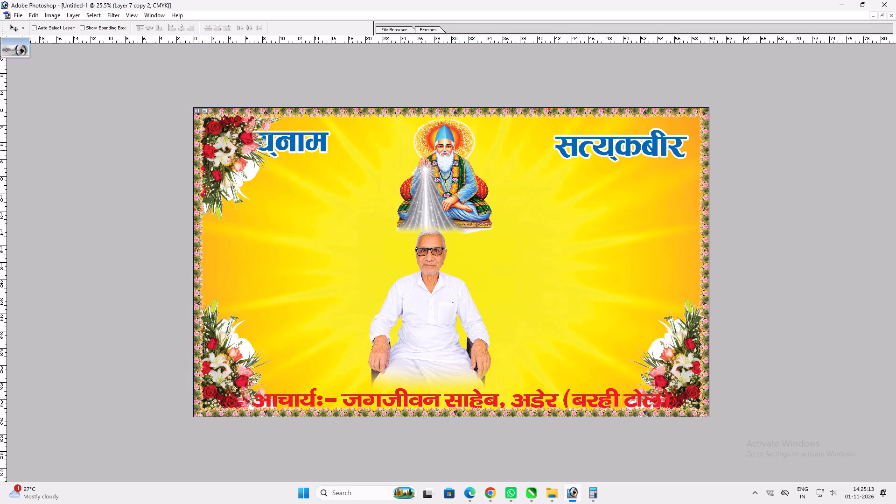
# Duplicate the upper-left bouquet, flip the copy horizontally and place it in the banner's upper-right corner.
pyautogui.keyDown('alt'); pyautogui.moveTo(225, 149); pyautogui.dragTo(343, 148); pyautogui.keyUp('alt')
pyautogui.hotkey('ctrl', 't')
pyautogui.keyDown('ctrl'); pyautogui.rightClick(343, 148); pyautogui.keyUp('ctrl')
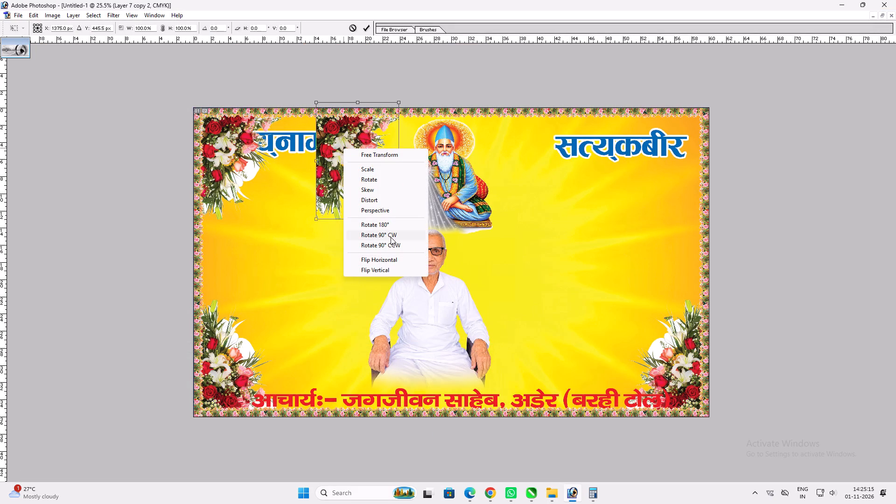
pyautogui.click(386, 260)
pyautogui.press('Return')
pyautogui.press('v')
pyautogui.keyDown('shift'); pyautogui.moveTo(350, 163); pyautogui.dragTo(656, 162); pyautogui.keyUp('shift')
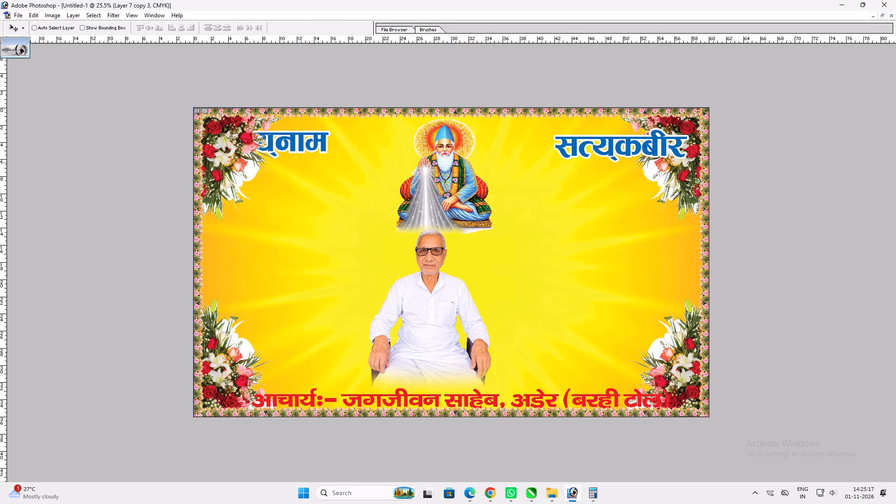
pyautogui.keyDown('shift'); pyautogui.moveTo(656, 162); pyautogui.dragTo(657, 161); pyautogui.keyUp('shift')
# Move the blue सत्यकबीर heading left, clear of the upper-right bouquet, and scale it down slightly with Free Transform.
pyautogui.press('v')
pyautogui.keyDown('ctrl'); pyautogui.click(639, 145); pyautogui.keyUp('ctrl')
pyautogui.moveTo(638, 145); pyautogui.dragTo(594, 150)
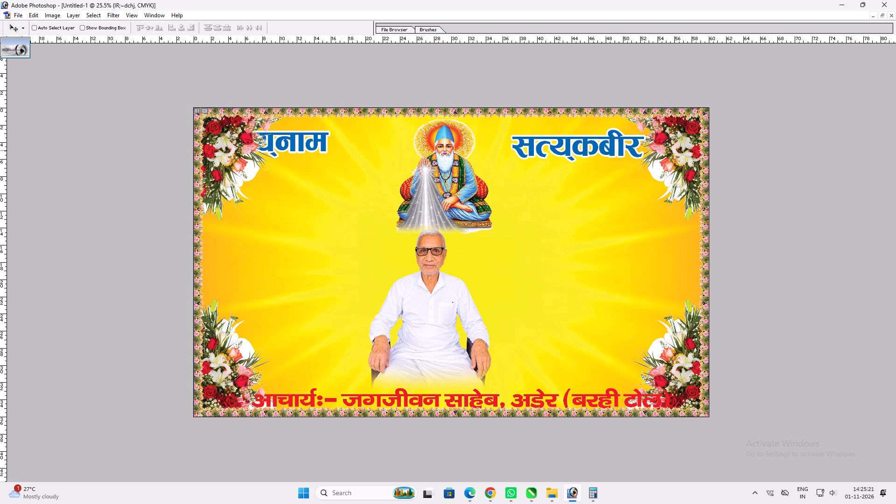
pyautogui.moveTo(594, 150); pyautogui.dragTo(585, 151)
pyautogui.hotkey('ctrl', 't')
pyautogui.keyDown('shift'); pyautogui.moveTo(633, 159); pyautogui.dragTo(627, 158); pyautogui.keyUp('shift')
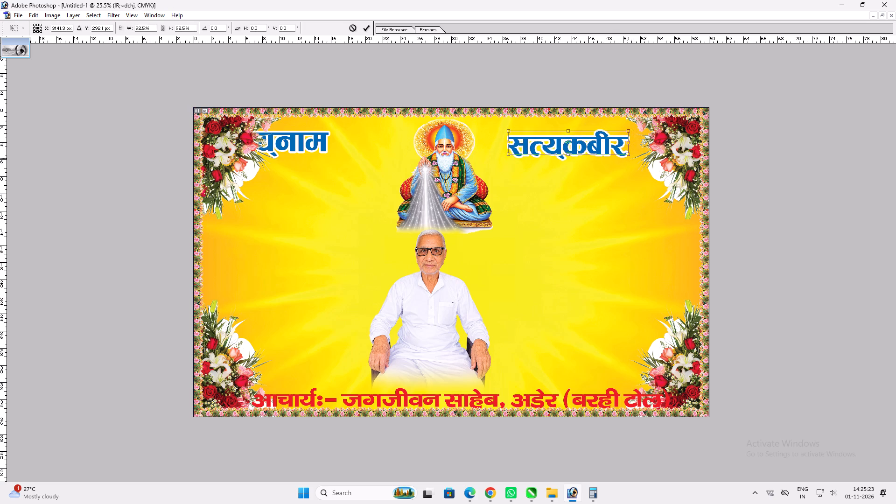
pyautogui.keyDown('shift'); pyautogui.moveTo(627, 158); pyautogui.dragTo(623, 159); pyautogui.keyUp('shift')
pyautogui.hotkey('shift', 'Return')
pyautogui.press('v')
pyautogui.keyDown('shift'); pyautogui.click(605, 160); pyautogui.keyUp('shift')
pyautogui.press('v')
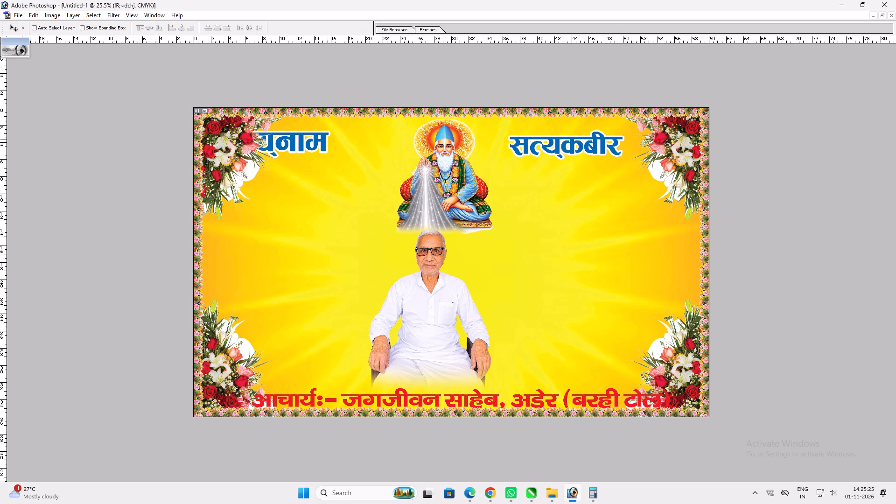
# Position the headings on either side of the saint, moving सत्यनाम right, clear of the bouquet, and सत्यकबीर slightly left.
pyautogui.keyDown('ctrl'); pyautogui.click(323, 141); pyautogui.keyUp('ctrl')
pyautogui.moveTo(323, 141); pyautogui.dragTo(385, 141)
pyautogui.keyDown('shift'); pyautogui.click(385, 141); pyautogui.keyUp('shift')
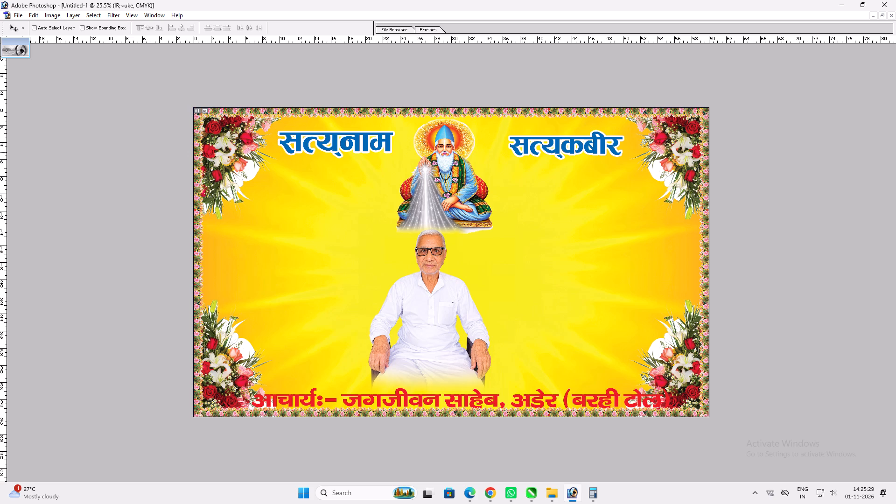
pyautogui.keyDown('ctrl'); pyautogui.click(525, 148); pyautogui.keyUp('ctrl')
pyautogui.moveTo(525, 147); pyautogui.dragTo(521, 147)
# Centre the saint's picture and the seated man horizontally on the banner canvas.
pyautogui.keyDown('ctrl'); pyautogui.click(438, 163); pyautogui.keyUp('ctrl')
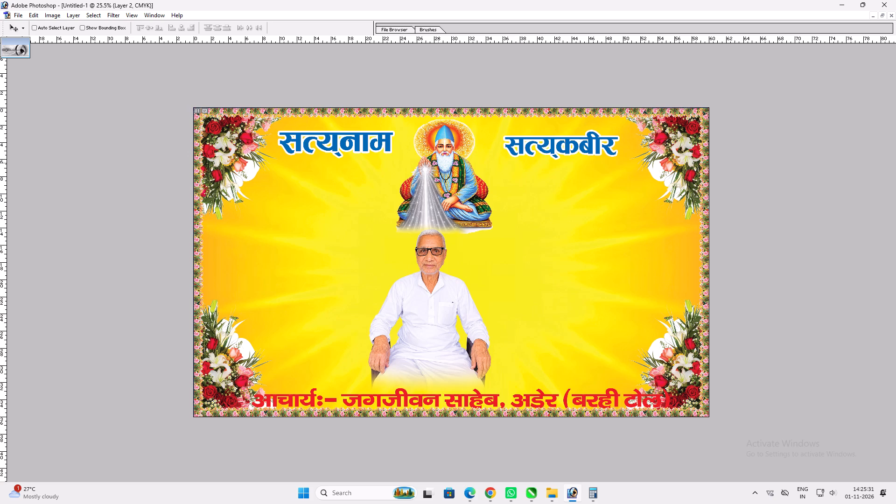
pyautogui.hotkey('ctrl', 't')
pyautogui.keyDown('shift'); pyautogui.click(458, 235); pyautogui.keyUp('shift')
pyautogui.hotkey('shift', 'Return')
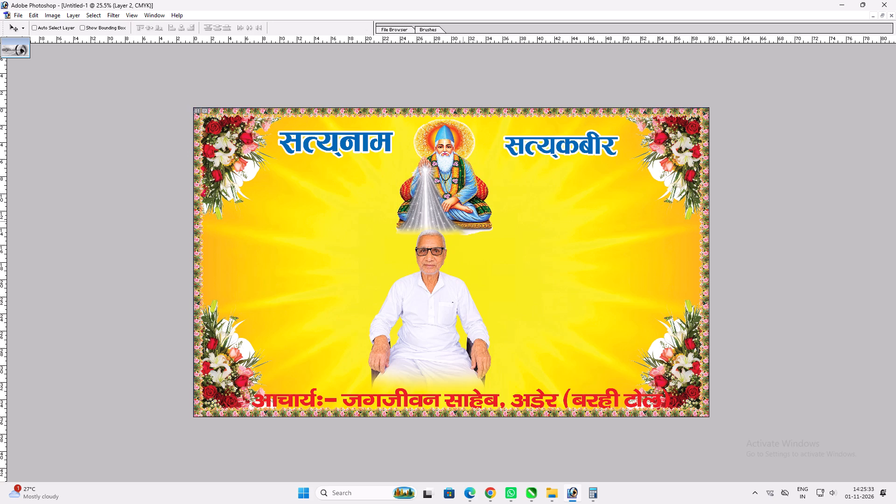
pyautogui.rightClick(431, 264)
pyautogui.click(447, 268)
pyautogui.keyDown('ctrl'); pyautogui.keyDown('shift'); pyautogui.click(449, 202); pyautogui.keyUp('shift'); pyautogui.keyUp('ctrl')
pyautogui.hotkey('ctrl', 'a')
pyautogui.hotkey('alt', 'l')
pyautogui.hotkey('alt', 'i')
pyautogui.hotkey('alt', 'h')
pyautogui.hotkey('ctrl', 'd')
pyautogui.press('v')
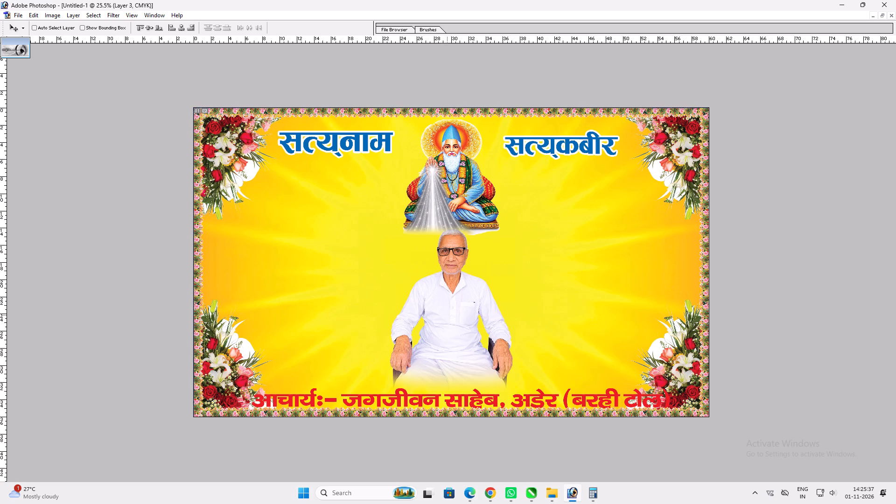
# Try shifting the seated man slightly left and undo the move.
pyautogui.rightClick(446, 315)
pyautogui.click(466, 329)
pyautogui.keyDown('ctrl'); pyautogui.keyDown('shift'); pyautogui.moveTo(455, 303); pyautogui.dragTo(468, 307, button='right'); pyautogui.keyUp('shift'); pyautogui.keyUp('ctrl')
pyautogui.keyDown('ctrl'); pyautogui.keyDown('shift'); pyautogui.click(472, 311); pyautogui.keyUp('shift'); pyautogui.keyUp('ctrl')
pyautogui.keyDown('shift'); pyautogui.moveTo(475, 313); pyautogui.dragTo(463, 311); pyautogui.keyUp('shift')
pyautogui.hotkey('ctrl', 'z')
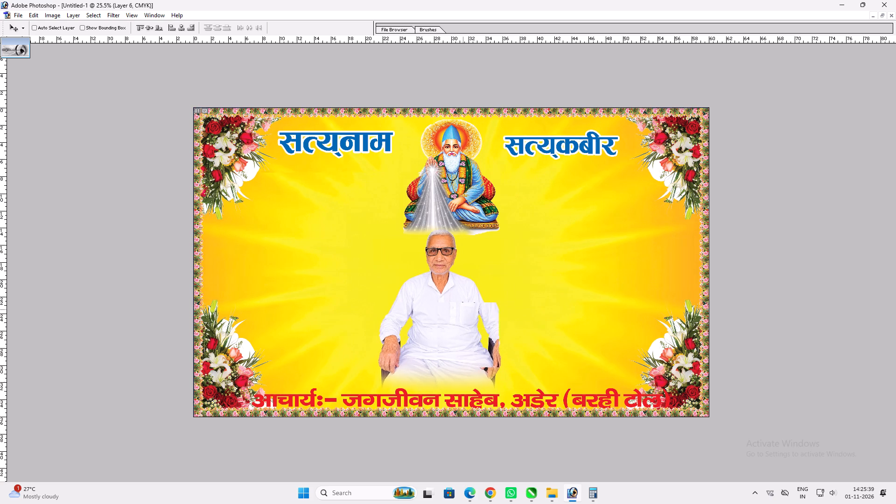
# Select the seated man's layer and move it slightly left beneath the saint.
pyautogui.press('v')
pyautogui.rightClick(457, 300)
pyautogui.moveTo(468, 301); pyautogui.dragTo(475, 303)
pyautogui.keyDown('ctrl'); pyautogui.keyDown('shift'); pyautogui.moveTo(456, 295); pyautogui.dragTo(464, 296, button='right'); pyautogui.keyUp('shift'); pyautogui.keyUp('ctrl')
pyautogui.keyDown('ctrl'); pyautogui.keyDown('shift'); pyautogui.click(471, 301); pyautogui.keyUp('shift'); pyautogui.keyUp('ctrl')
pyautogui.keyDown('shift'); pyautogui.moveTo(473, 304); pyautogui.dragTo(460, 301); pyautogui.keyUp('shift')
# Stretch the seated man's height to 102.6% with Free Transform.
pyautogui.hotkey('ctrl', 't')
pyautogui.keyDown('shift'); pyautogui.click(436, 231); pyautogui.keyUp('shift')
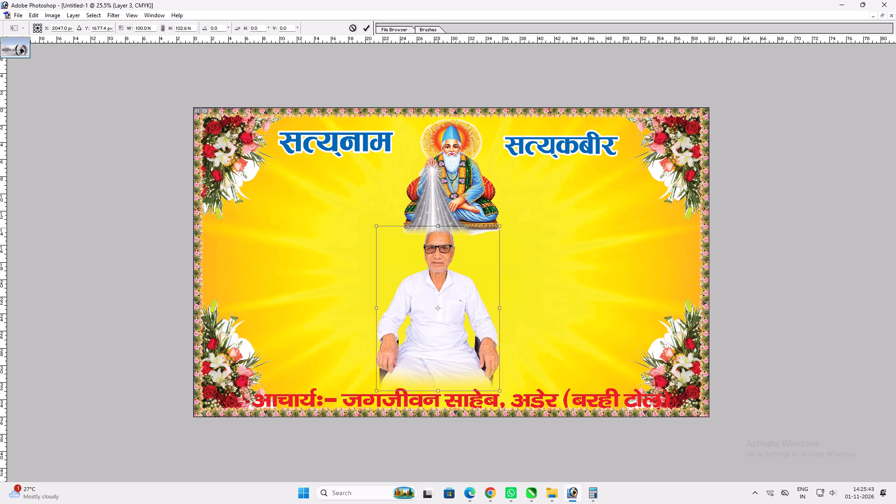
pyautogui.hotkey('shift', 'Return')
pyautogui.press('v')
pyautogui.press('v')
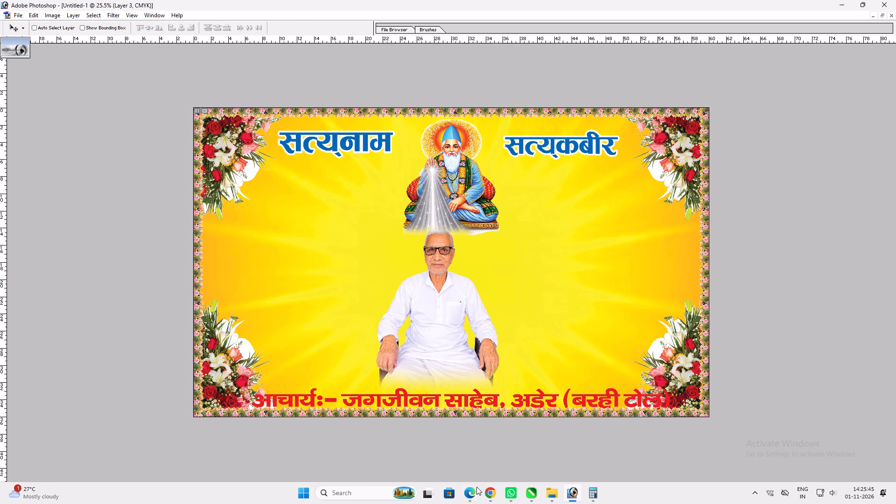
# Switch to Chrome and search Google Images for "grass background".
pyautogui.click(490, 494)
pyautogui.scroll(-2, 356, 271)
pyautogui.scroll(-5, 268, 201)
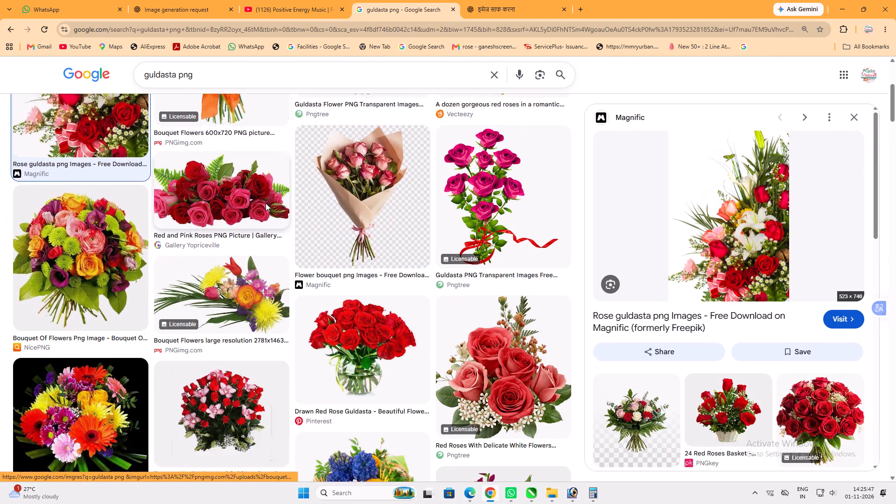
pyautogui.scroll(-2, 223, 225)
pyautogui.click(226, 217)
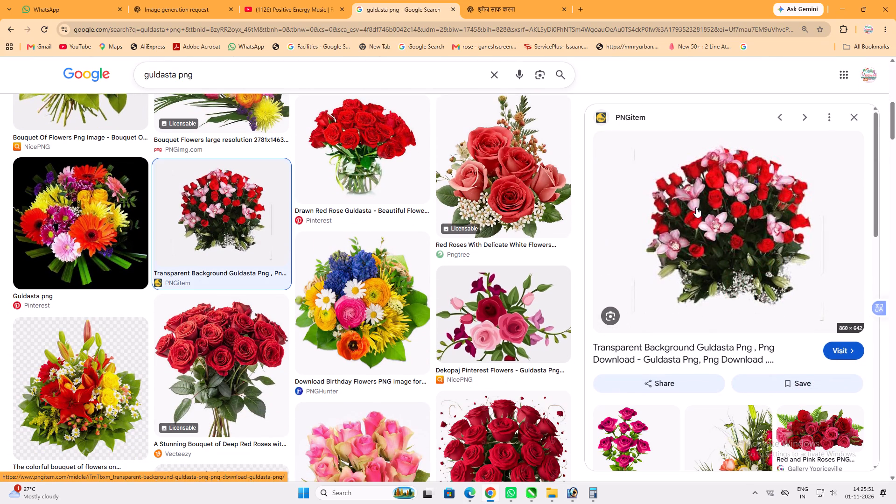
pyautogui.click(211, 70)
pyautogui.hotkey('ctrl', 'a')
pyautogui.write('gre')
pyautogui.press('BackSpace')
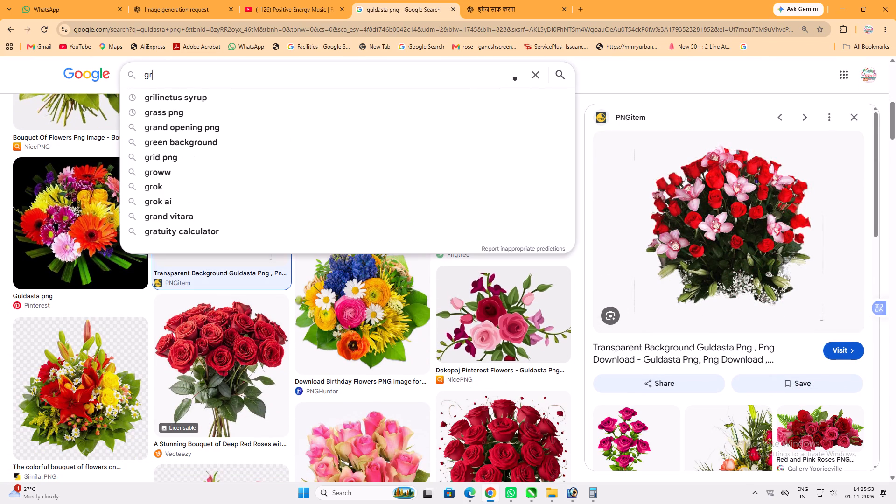
pyautogui.write('ass')
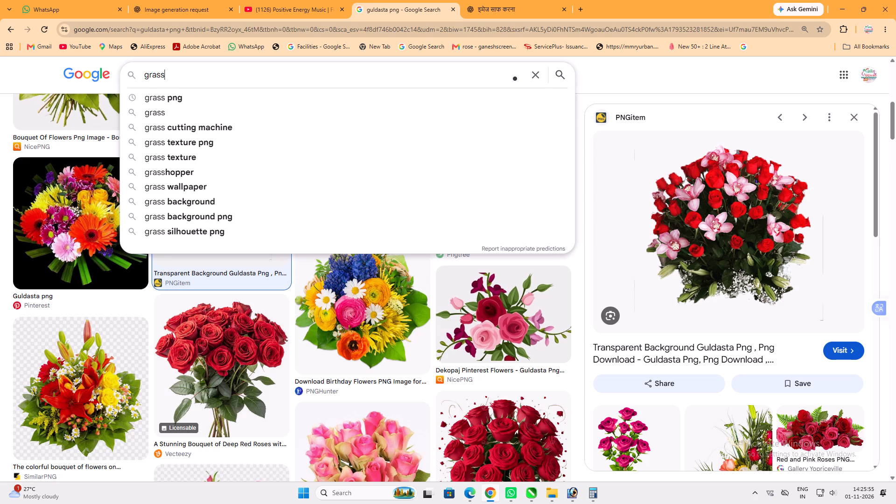
pyautogui.press('space')
pyautogui.write('bac')
pyautogui.click(199, 92)
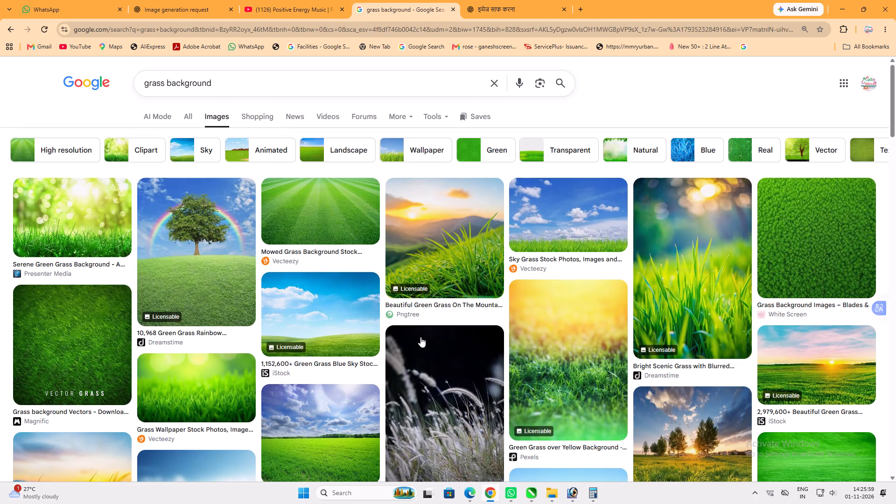
# Copy the iStock green grass and blue sky image and paste it into the Photoshop banner.
pyautogui.click(348, 317)
pyautogui.rightClick(723, 195)
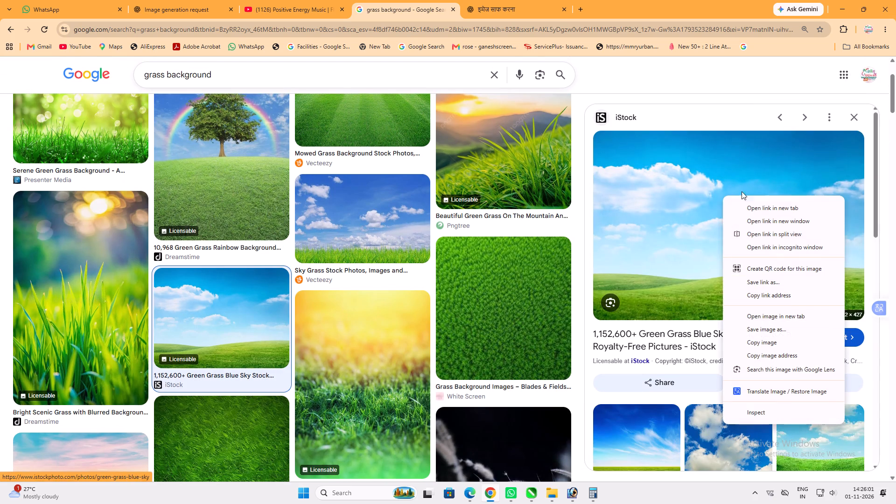
pyautogui.click(775, 342)
pyautogui.click(568, 496)
pyautogui.hotkey('ctrl', 'v')
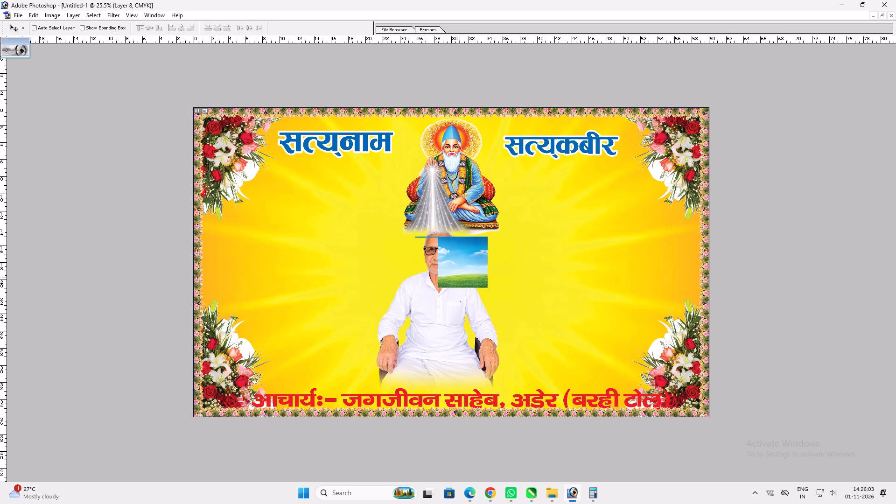
# Scale the pasted grass and sky picture to about 600% and widen it to fill the area inside the floral border.
pyautogui.hotkey('ctrl', 't')
pyautogui.keyDown('alt'); pyautogui.keyDown('shift'); pyautogui.moveTo(489, 289); pyautogui.dragTo(713, 356); pyautogui.keyUp('shift'); pyautogui.keyUp('alt')
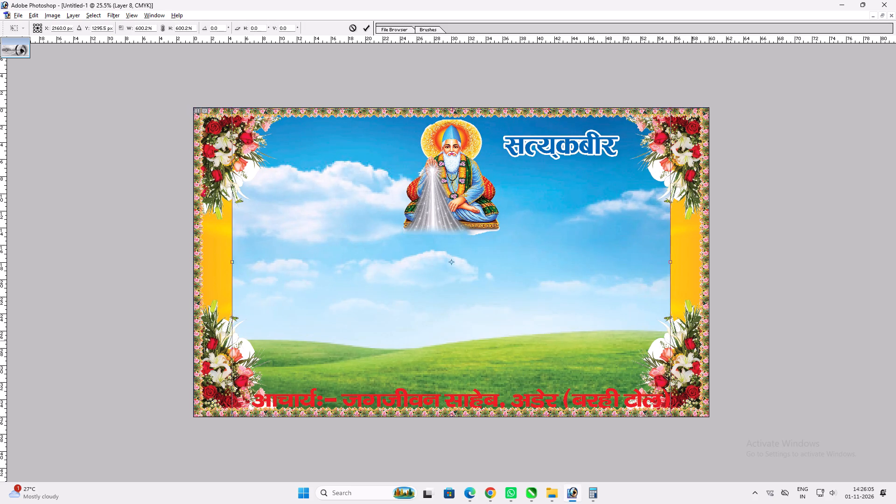
pyautogui.keyDown('alt'); pyautogui.keyDown('shift'); pyautogui.moveTo(674, 330); pyautogui.dragTo(710, 327); pyautogui.keyUp('shift'); pyautogui.keyUp('alt')
pyautogui.hotkey('shift', 'Return')
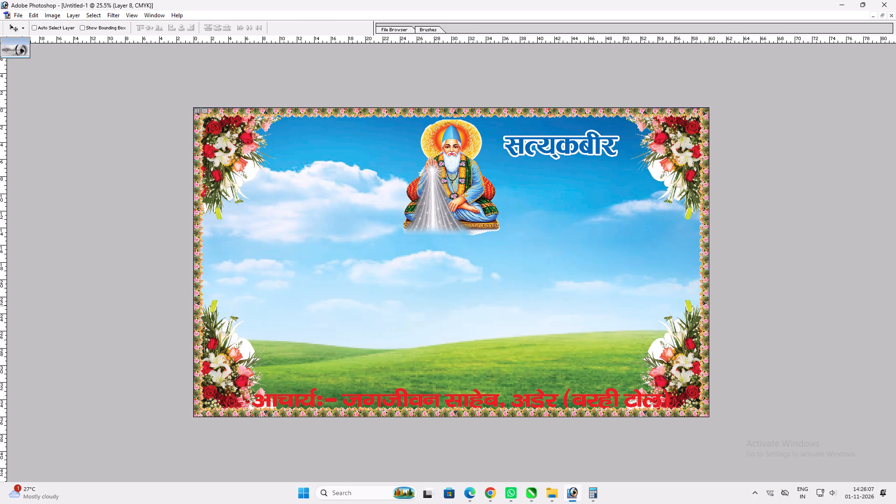
# Reorder the grass and sky layer so it sits above the yellow glow but behind the pictures, headings and floral border.
pyautogui.press('v')
pyautogui.hotkey('ctrl', 'shift', '[')
pyautogui.hotkey('ctrl', ']')
pyautogui.hotkey('ctrl', ']')
pyautogui.hotkey('ctrl', ']')
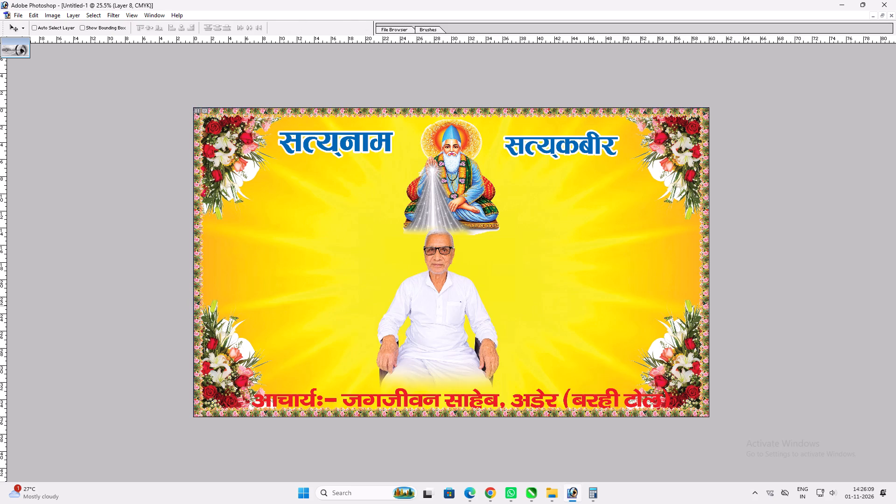
pyautogui.hotkey('ctrl', ']')
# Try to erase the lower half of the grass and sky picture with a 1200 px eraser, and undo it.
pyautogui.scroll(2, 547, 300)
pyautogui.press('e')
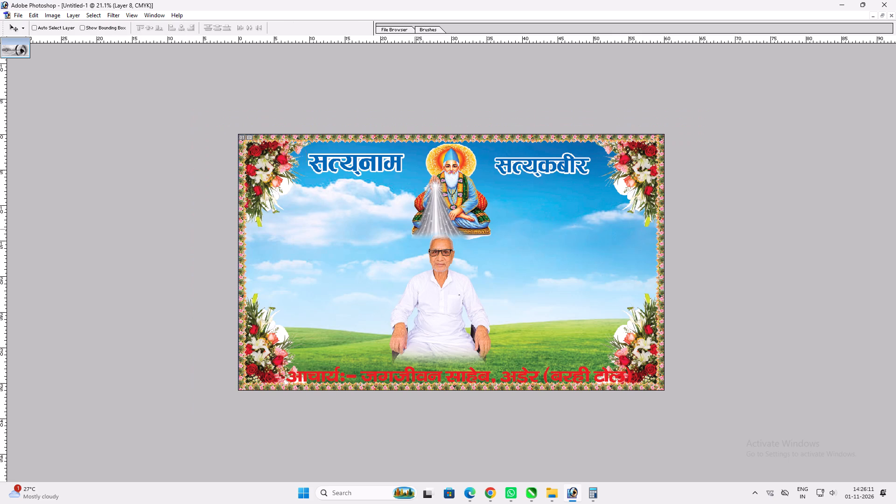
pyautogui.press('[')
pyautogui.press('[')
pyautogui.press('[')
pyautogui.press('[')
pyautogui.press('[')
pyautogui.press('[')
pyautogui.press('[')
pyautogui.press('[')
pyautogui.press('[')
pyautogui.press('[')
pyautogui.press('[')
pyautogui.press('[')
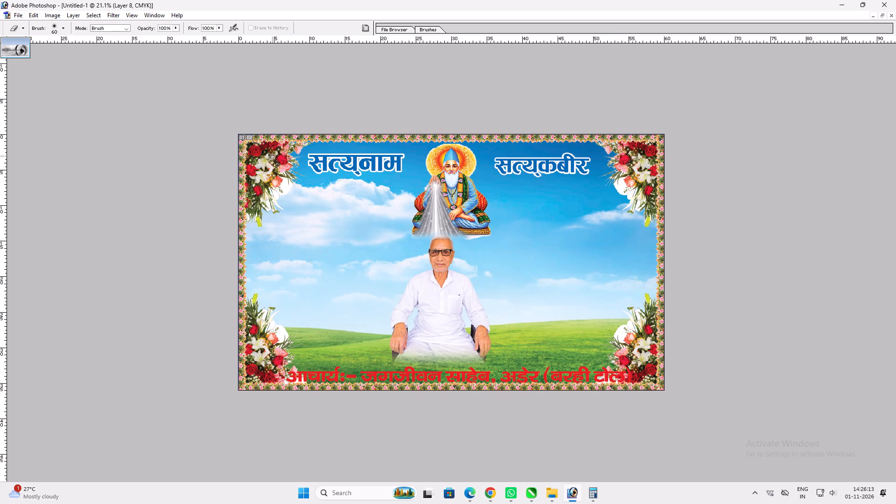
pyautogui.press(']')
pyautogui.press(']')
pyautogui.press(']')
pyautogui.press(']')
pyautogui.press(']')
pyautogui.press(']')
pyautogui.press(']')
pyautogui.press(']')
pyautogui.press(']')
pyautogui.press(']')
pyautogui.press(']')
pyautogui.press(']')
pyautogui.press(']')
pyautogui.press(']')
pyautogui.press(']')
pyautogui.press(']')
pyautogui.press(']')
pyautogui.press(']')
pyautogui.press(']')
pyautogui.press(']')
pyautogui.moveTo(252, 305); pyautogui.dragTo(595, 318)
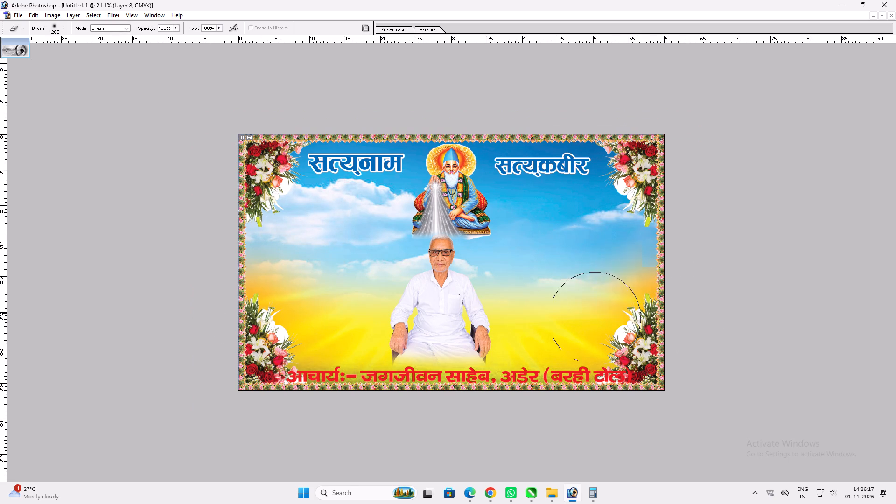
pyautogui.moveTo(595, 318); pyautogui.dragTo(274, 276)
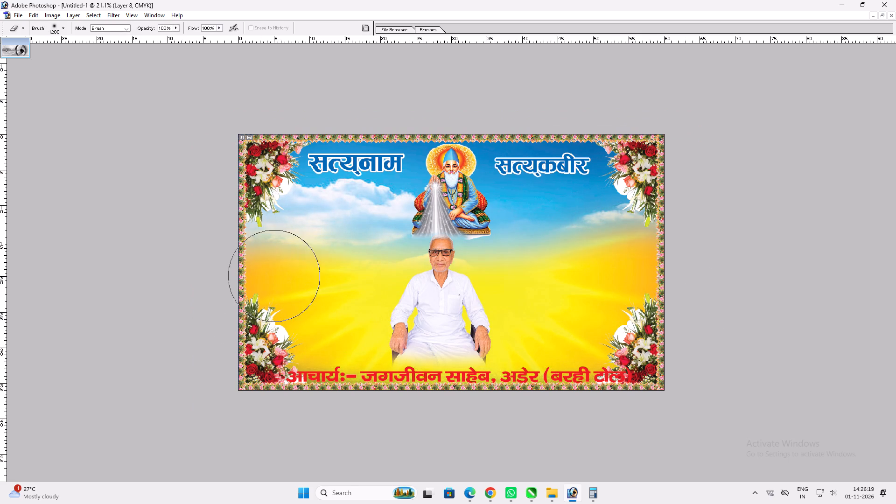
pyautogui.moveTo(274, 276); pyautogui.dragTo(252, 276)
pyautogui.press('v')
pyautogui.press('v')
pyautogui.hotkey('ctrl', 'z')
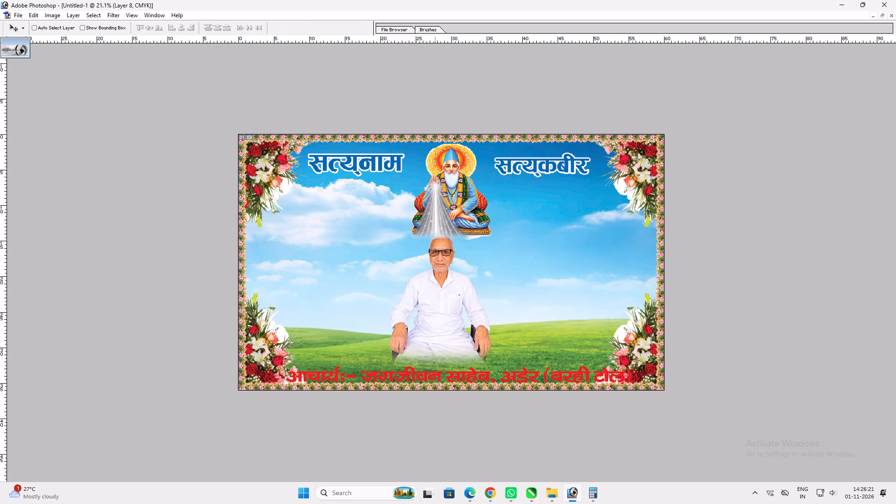
# Erase the grass and lower sky with a soft 1200 px eraser so the sky picture blends into the yellow glow.
pyautogui.press(']')
pyautogui.press('e')
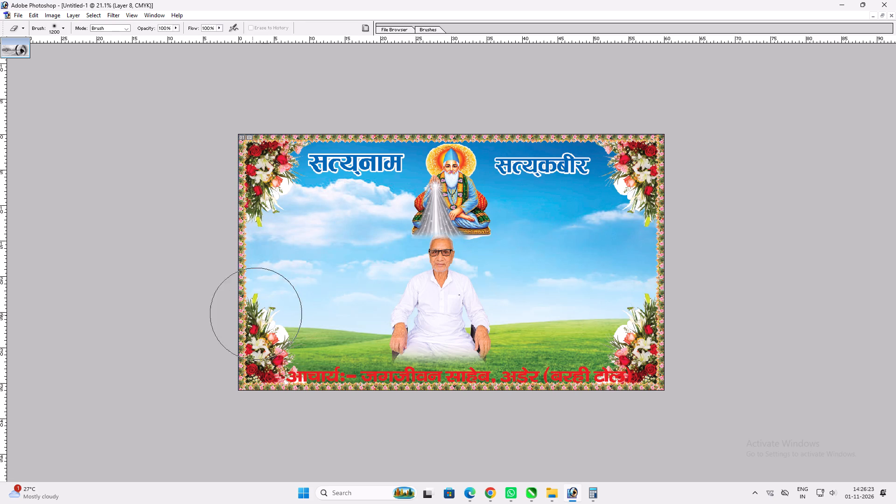
pyautogui.moveTo(232, 322); pyautogui.dragTo(673, 349)
pyautogui.moveTo(669, 350); pyautogui.dragTo(405, 374)
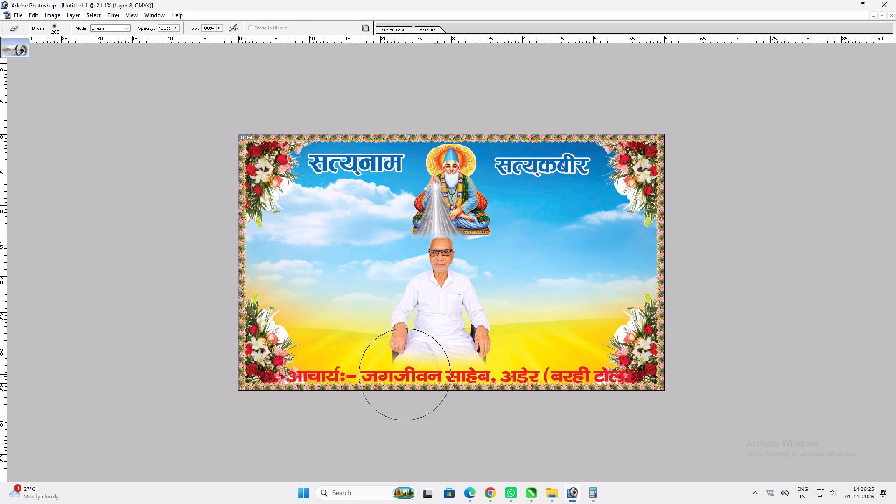
pyautogui.moveTo(405, 374); pyautogui.dragTo(233, 358)
pyautogui.press('v')
pyautogui.hotkey('ctrl', '0')
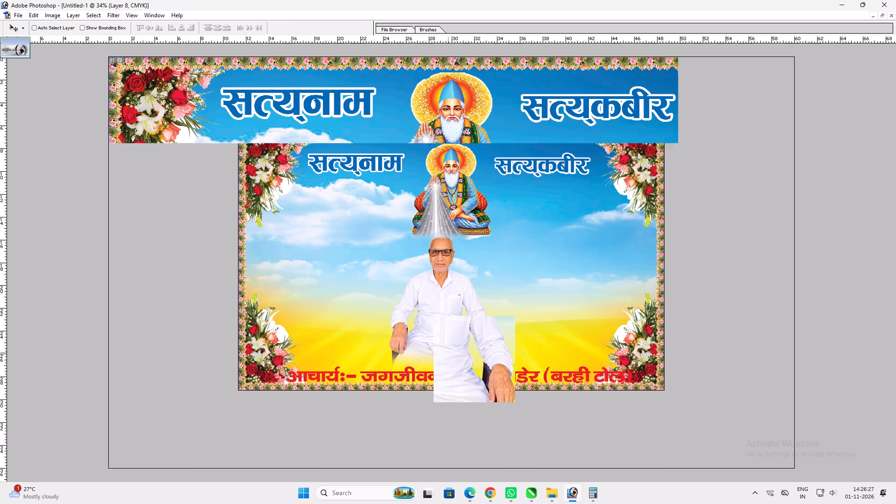
pyautogui.press('v')
pyautogui.press('e')
pyautogui.moveTo(217, 361); pyautogui.dragTo(734, 353)
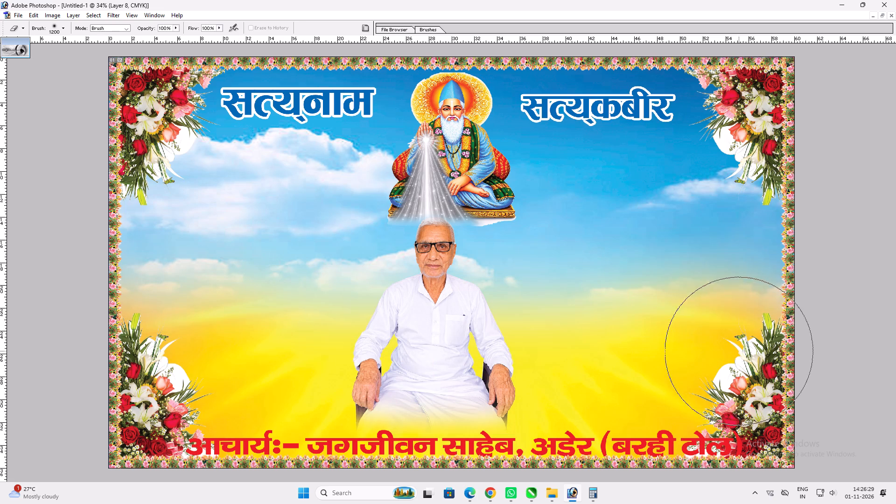
pyautogui.moveTo(734, 353); pyautogui.dragTo(694, 367)
pyautogui.press('v')
pyautogui.press('v')
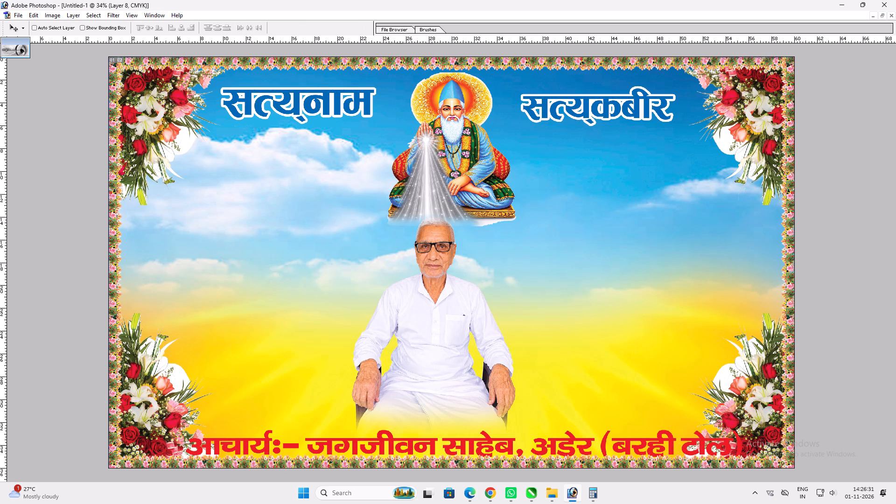
# Scale down the red Acharya line and reposition it slightly higher so it fits between the two bottom bouquets.
pyautogui.keyDown('ctrl'); pyautogui.click(267, 441); pyautogui.keyUp('ctrl')
pyautogui.moveTo(269, 439); pyautogui.dragTo(273, 428)
pyautogui.hotkey('ctrl', 't')
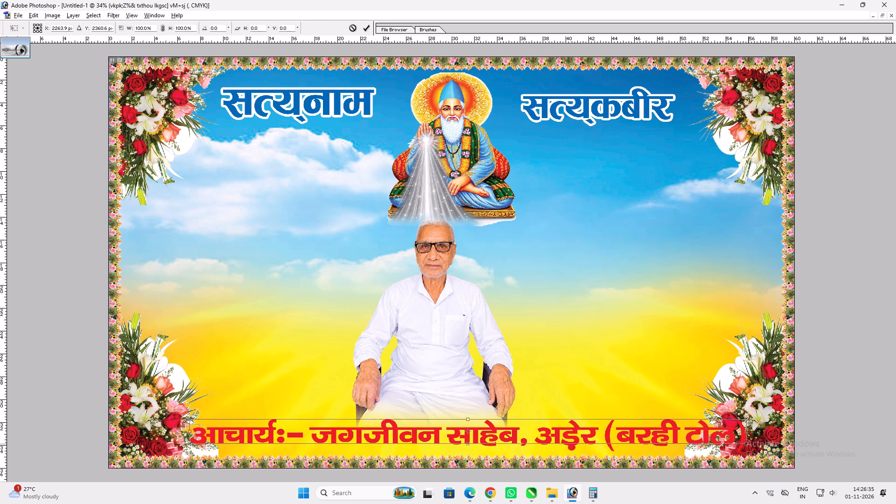
pyautogui.keyDown('alt'); pyautogui.keyDown('shift'); pyautogui.moveTo(748, 444); pyautogui.dragTo(683, 435); pyautogui.keyUp('shift'); pyautogui.keyUp('alt')
pyautogui.hotkey('shift', 'Return')
pyautogui.press('v')
pyautogui.moveTo(668, 439); pyautogui.dragTo(636, 446)
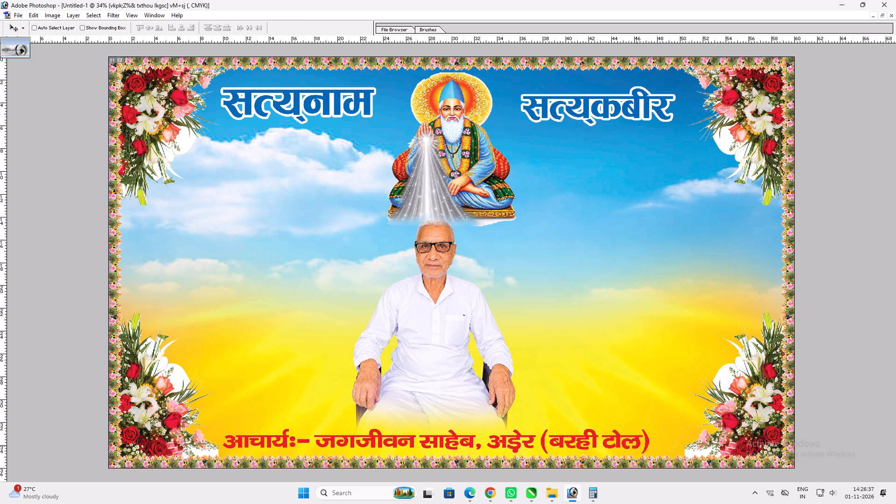
pyautogui.moveTo(636, 446); pyautogui.dragTo(642, 445)
pyautogui.hotkey('ctrl', 't')
pyautogui.keyDown('shift'); pyautogui.moveTo(652, 437); pyautogui.dragTo(678, 436); pyautogui.keyUp('shift')
pyautogui.press('Return')
pyautogui.press('v')
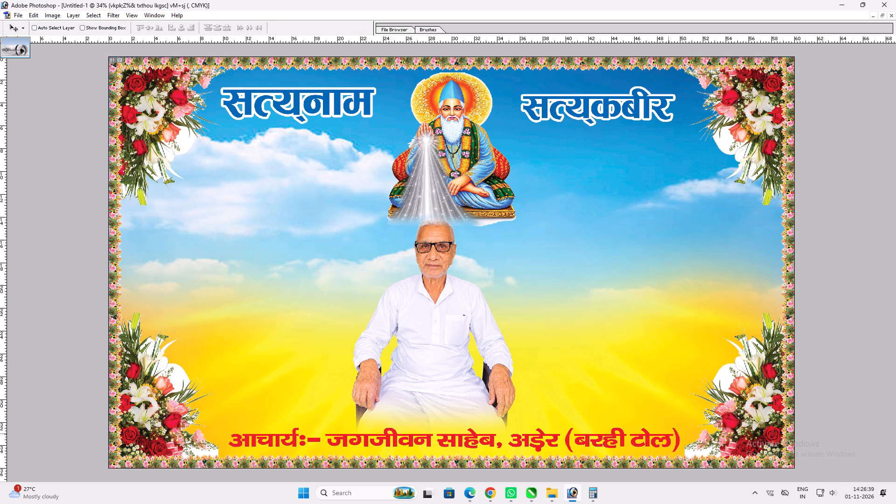
# Add a white outside stroke to the red Acharya line.
pyautogui.press('v')
pyautogui.click(646, 436)
pyautogui.hotkey('alt', 'l')
pyautogui.hotkey('alt', 'y')
pyautogui.press('k')
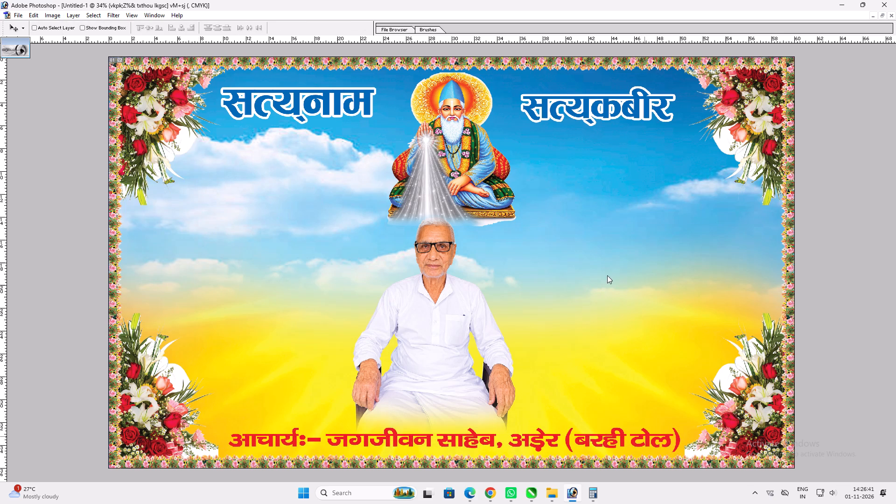
pyautogui.scroll(3, 559, 299)
pyautogui.click(412, 217)
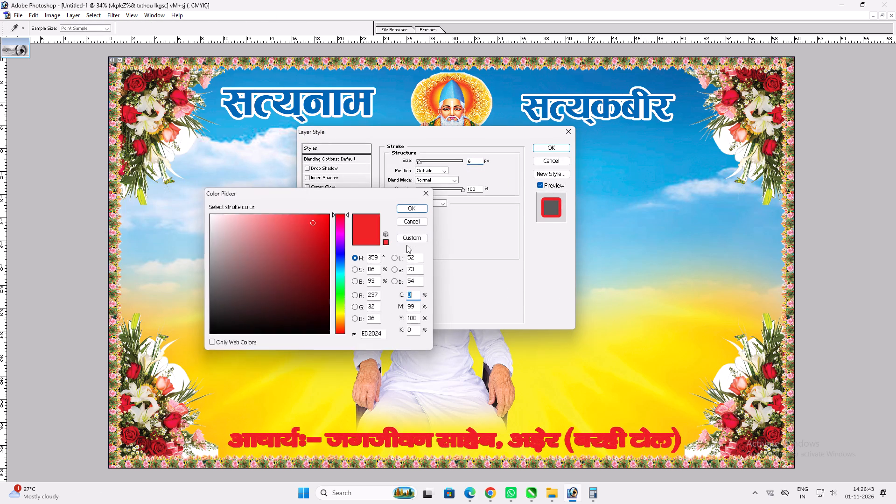
pyautogui.moveTo(287, 256); pyautogui.dragTo(92, 130)
pyautogui.press('Return')
pyautogui.scroll(5, 388, 245)
pyautogui.press('Return')
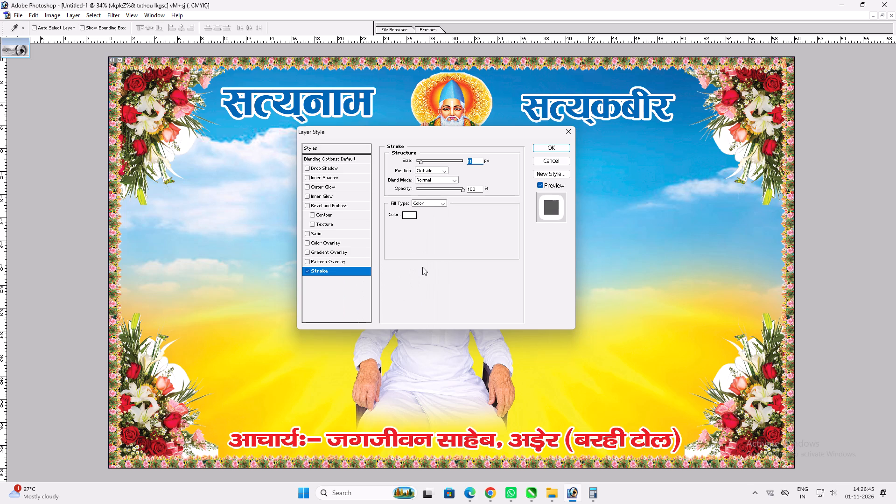
# Apply a Color Overlay of C 0, M 100, Y 0, K 0 to the सत्यनाम heading.
pyautogui.press('v')
pyautogui.doubleClick(368, 109)
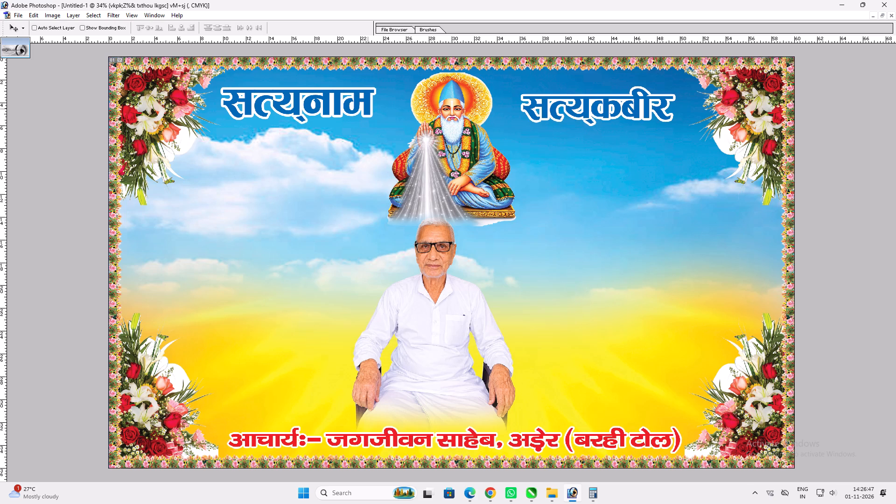
pyautogui.hotkey('alt', 'l')
pyautogui.hotkey('alt', 'y')
pyautogui.press('n')
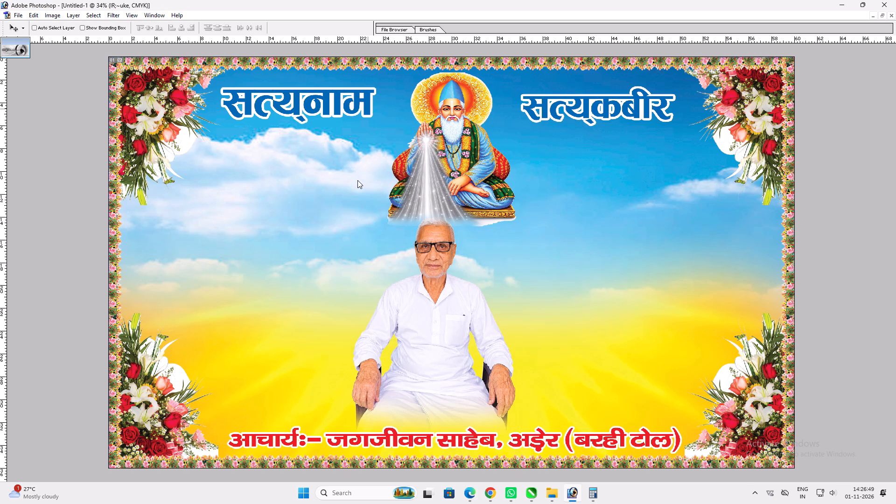
pyautogui.click(353, 239)
pyautogui.click(352, 244)
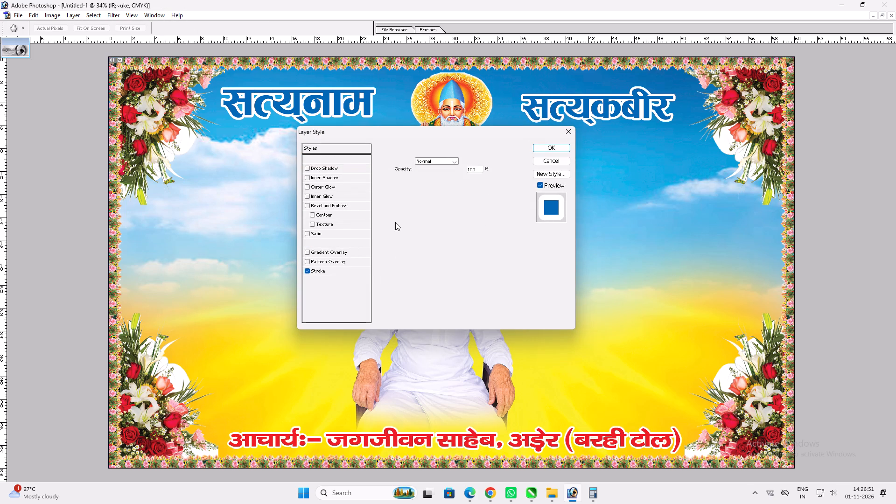
pyautogui.click(462, 163)
pyautogui.press('0')
pyautogui.press('Tab')
pyautogui.write('100')
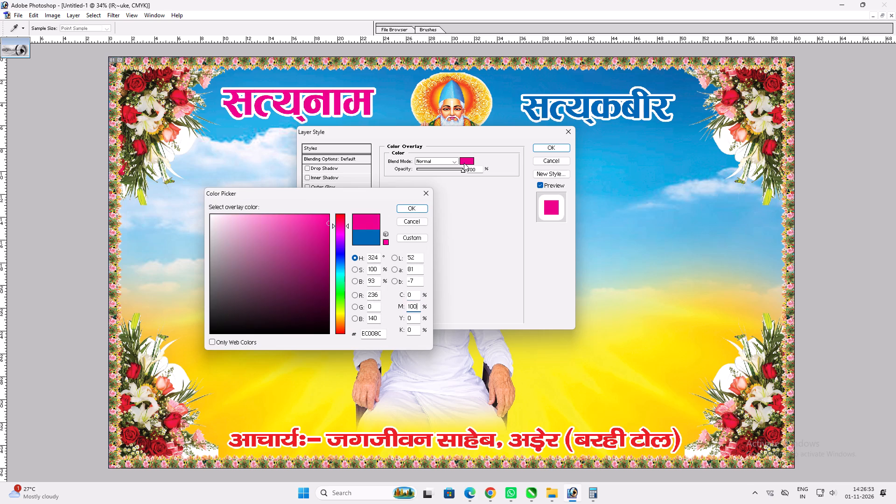
pyautogui.press('Return')
pyautogui.press('Return')
# Copy the सत्यनाम heading's layer style and paste it onto the सत्यकबीर heading.
pyautogui.hotkey('alt', 'l')
pyautogui.write('ycv')
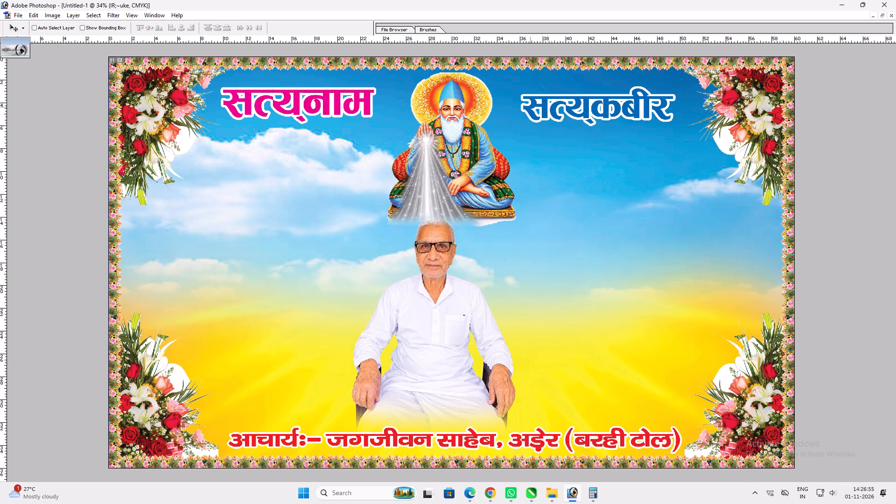
pyautogui.keyDown('ctrl'); pyautogui.click(532, 104); pyautogui.keyUp('ctrl')
pyautogui.hotkey('alt', 'l')
pyautogui.hotkey('alt', 'y')
pyautogui.write('pv')
pyautogui.press('v')
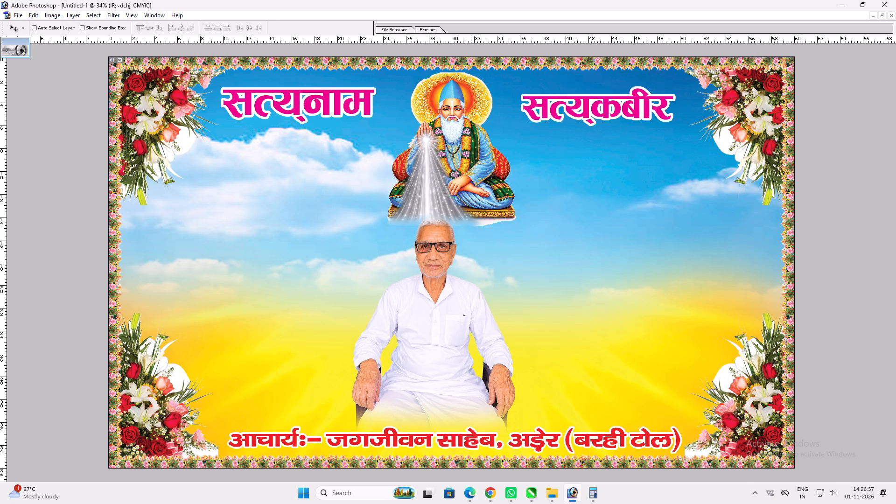
# Erase the white remnant beneath the saint's seat with a 200 px eraser.
pyautogui.keyDown('ctrl'); pyautogui.click(487, 205); pyautogui.keyUp('ctrl')
pyautogui.press('e')
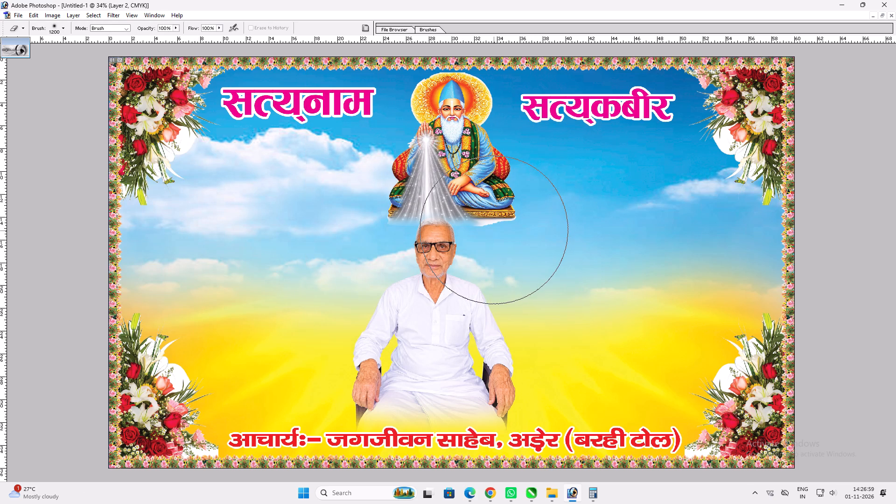
pyautogui.write('[[')
pyautogui.press('[')
pyautogui.press('[')
pyautogui.press('[')
pyautogui.press('[')
pyautogui.press('[')
pyautogui.press('[')
pyautogui.press('[')
pyautogui.press('[')
pyautogui.press('[')
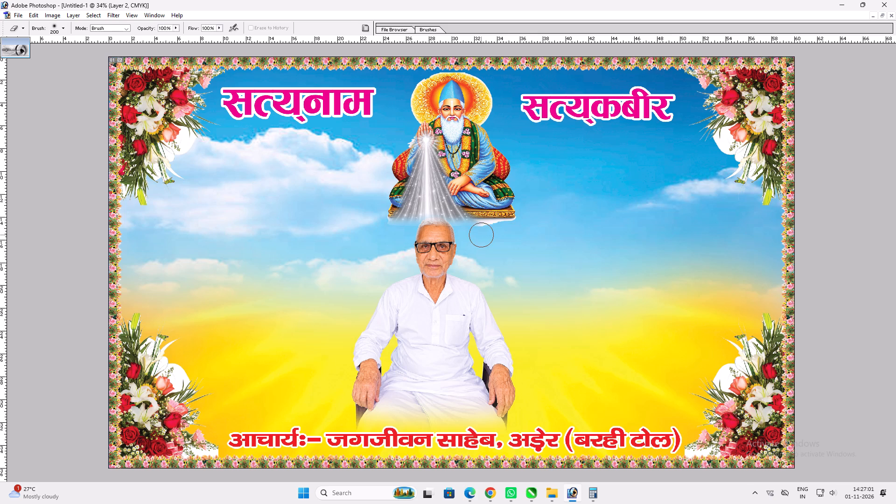
pyautogui.moveTo(482, 233); pyautogui.dragTo(507, 233)
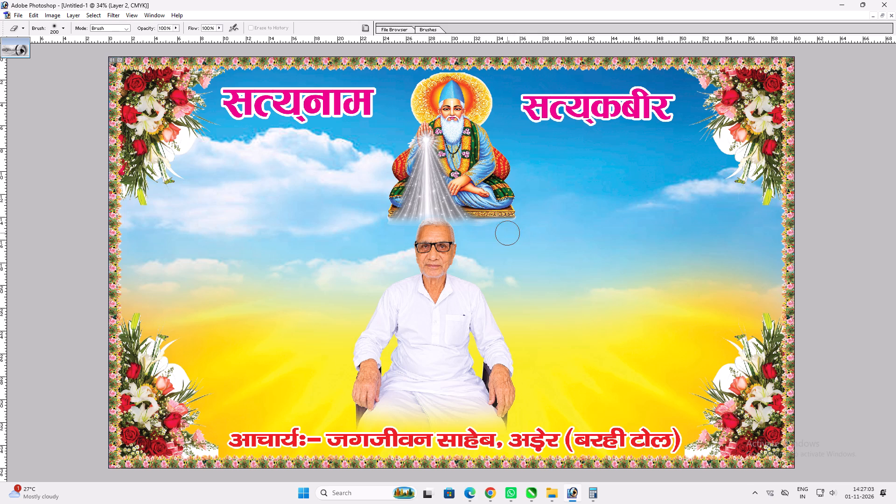
pyautogui.press('v')
pyautogui.press('v')
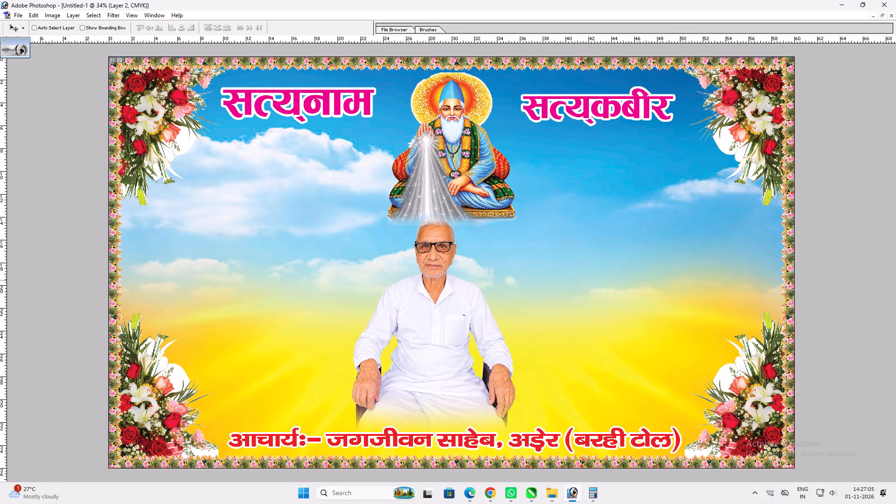
# Switch to Chrome, copy the iStock green field sunset image from the grass background results, and paste it into the Photoshop banner.
pyautogui.click(483, 491)
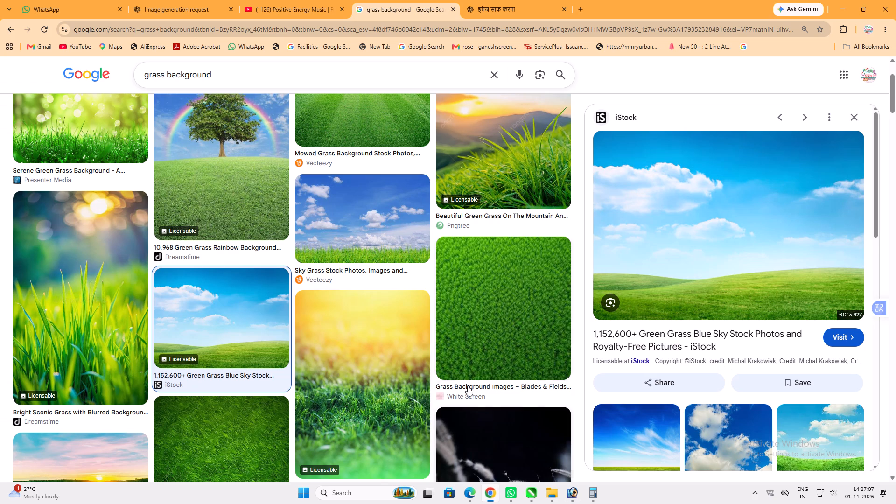
pyautogui.click(9, 30)
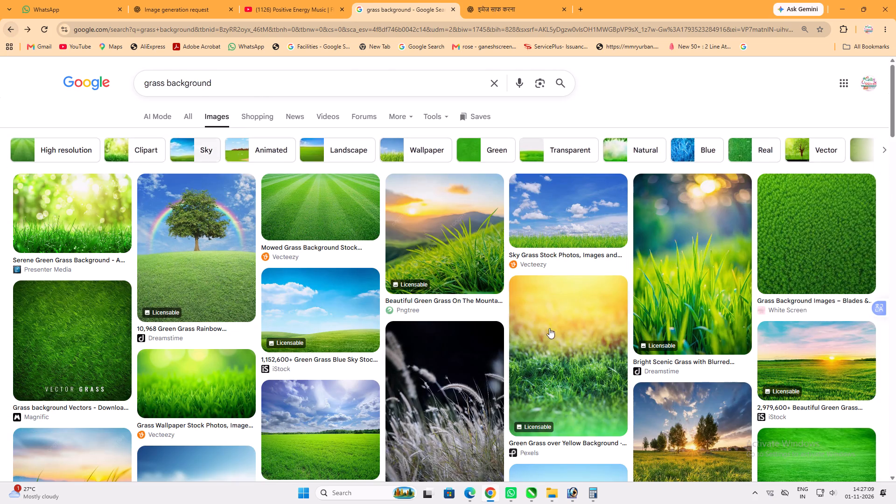
pyautogui.scroll(-3, 610, 371)
pyautogui.click(822, 226)
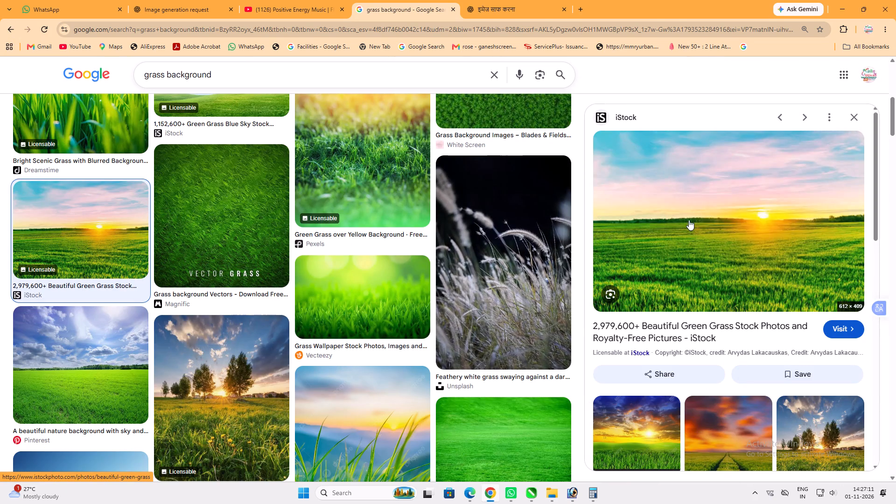
pyautogui.rightClick(689, 216)
pyautogui.click(746, 358)
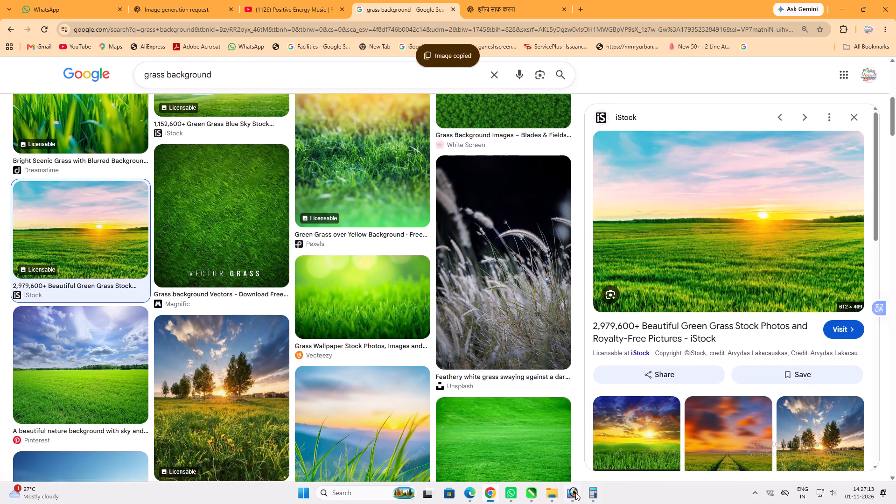
pyautogui.click(575, 492)
pyautogui.hotkey('ctrl', 'v')
# Enlarge the pasted sunset field picture to about three-fifths of the banner's width and move it down to the bottom border.
pyautogui.hotkey('ctrl', 't')
pyautogui.keyDown('shift'); pyautogui.moveTo(500, 294); pyautogui.dragTo(702, 329); pyautogui.keyUp('shift')
pyautogui.press('Return')
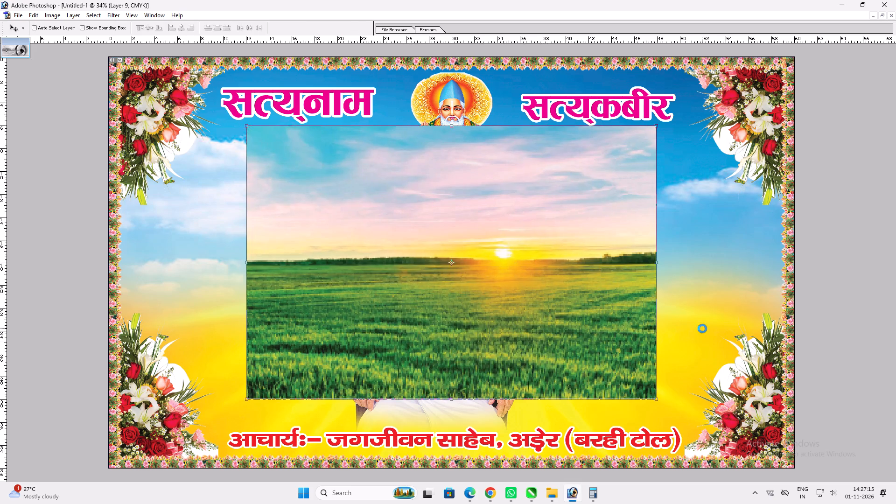
pyautogui.press('v')
pyautogui.moveTo(651, 327); pyautogui.dragTo(603, 388)
# Erase around the sunset field picture with a soft 1200 px eraser, starting near its upper-left corner.
pyautogui.press('e')
pyautogui.press(']')
pyautogui.press(']')
pyautogui.press(']')
pyautogui.press(']')
pyautogui.press(']')
pyautogui.press(']')
pyautogui.press(']')
pyautogui.press(']')
pyautogui.press(']')
pyautogui.press(']')
pyautogui.press(']')
pyautogui.moveTo(165, 175); pyautogui.dragTo(182, 185)
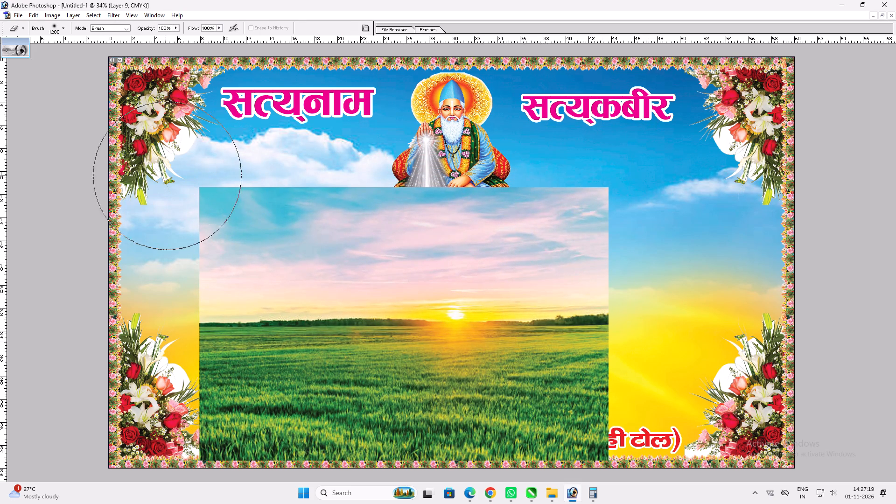
pyautogui.moveTo(182, 185); pyautogui.dragTo(145, 244)
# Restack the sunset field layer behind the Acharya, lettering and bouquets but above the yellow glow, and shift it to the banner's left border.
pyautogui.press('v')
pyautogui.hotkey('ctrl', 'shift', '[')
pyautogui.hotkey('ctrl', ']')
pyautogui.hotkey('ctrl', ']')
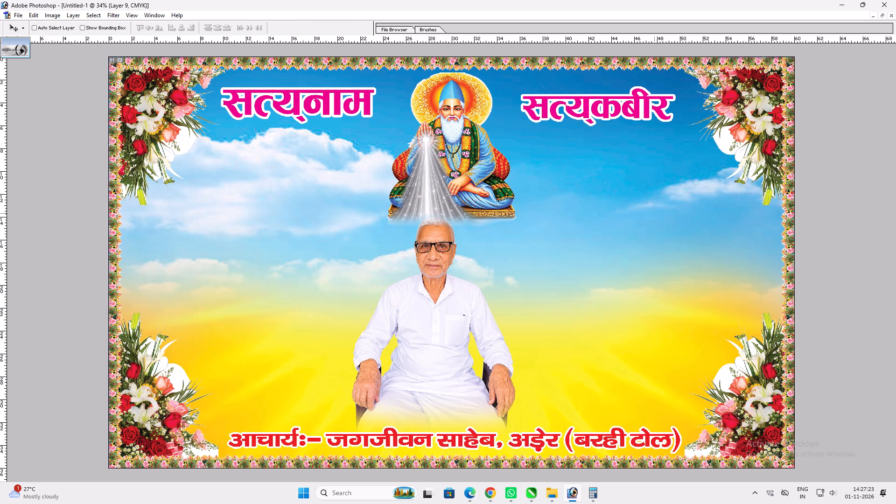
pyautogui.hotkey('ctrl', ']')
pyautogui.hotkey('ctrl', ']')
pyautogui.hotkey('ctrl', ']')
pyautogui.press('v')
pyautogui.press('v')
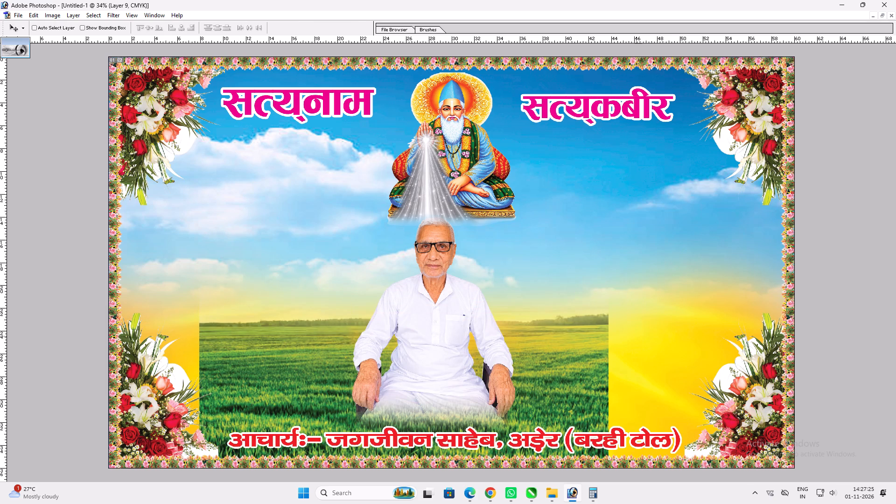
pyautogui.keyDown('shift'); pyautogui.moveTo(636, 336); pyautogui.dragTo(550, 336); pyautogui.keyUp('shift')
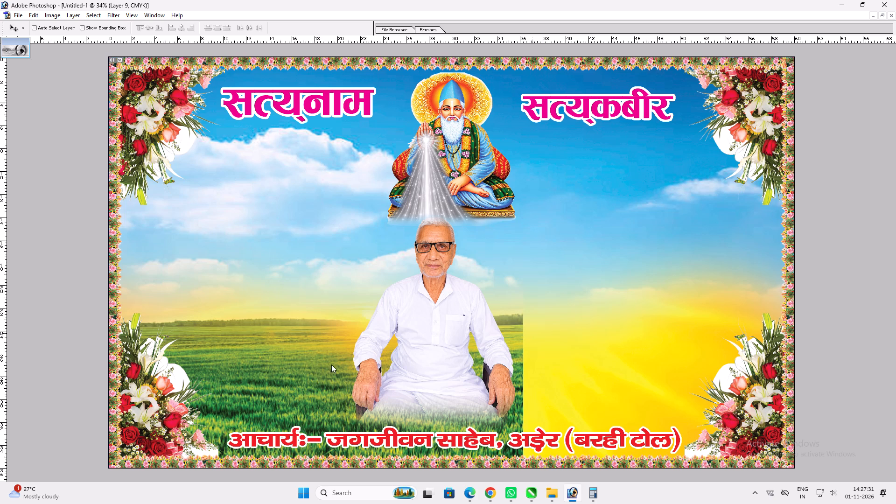
# Delete the sunset field layer from the banner.
pyautogui.hotkey('alt', 'l')
pyautogui.hotkey('alt', 'l')
pyautogui.hotkey('alt', 'l')
pyautogui.press('v')
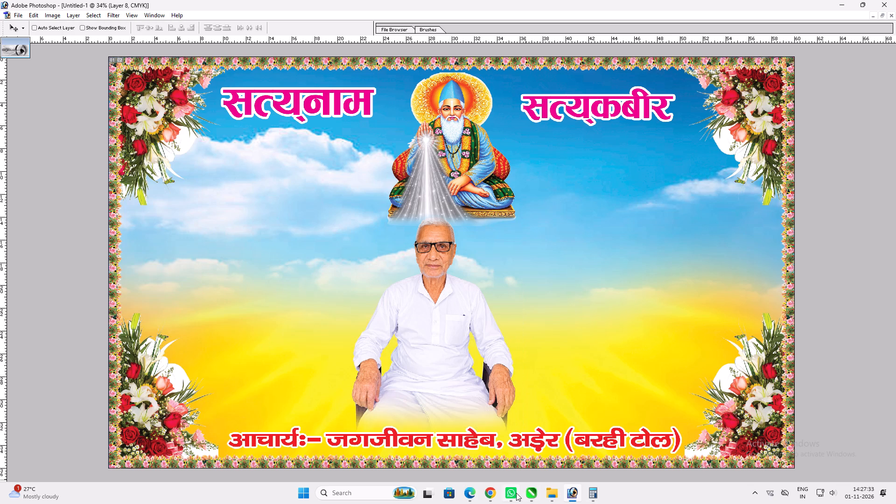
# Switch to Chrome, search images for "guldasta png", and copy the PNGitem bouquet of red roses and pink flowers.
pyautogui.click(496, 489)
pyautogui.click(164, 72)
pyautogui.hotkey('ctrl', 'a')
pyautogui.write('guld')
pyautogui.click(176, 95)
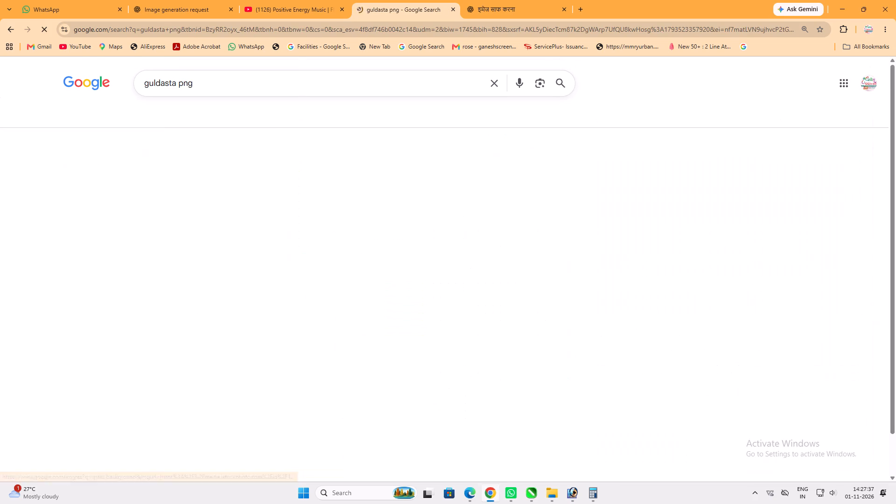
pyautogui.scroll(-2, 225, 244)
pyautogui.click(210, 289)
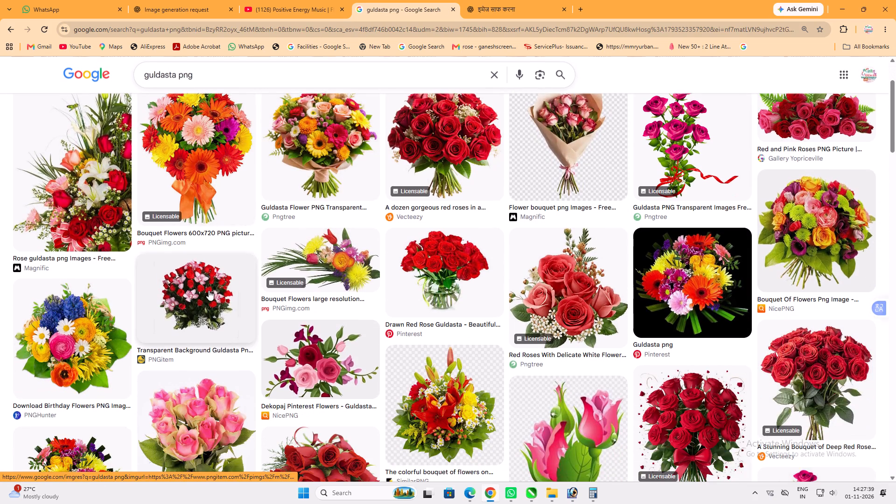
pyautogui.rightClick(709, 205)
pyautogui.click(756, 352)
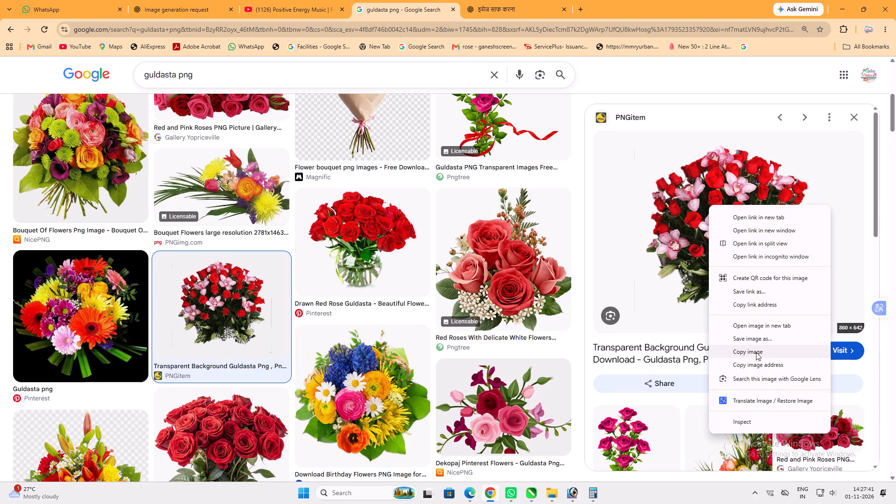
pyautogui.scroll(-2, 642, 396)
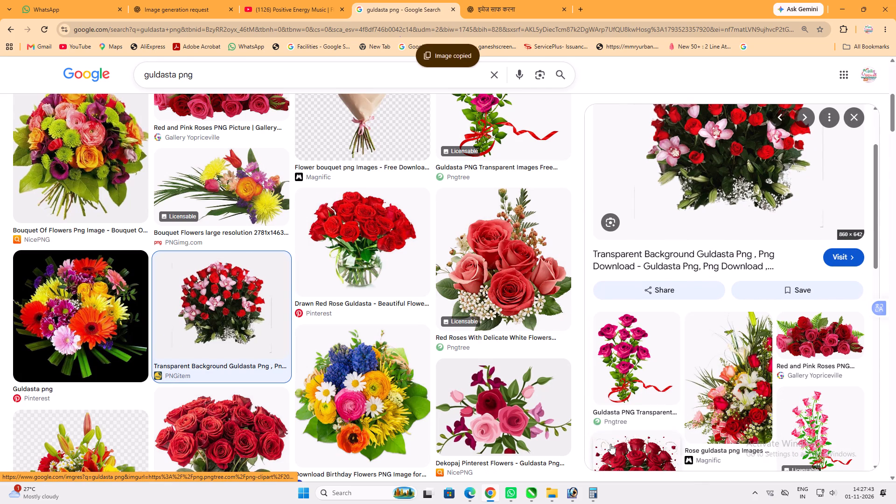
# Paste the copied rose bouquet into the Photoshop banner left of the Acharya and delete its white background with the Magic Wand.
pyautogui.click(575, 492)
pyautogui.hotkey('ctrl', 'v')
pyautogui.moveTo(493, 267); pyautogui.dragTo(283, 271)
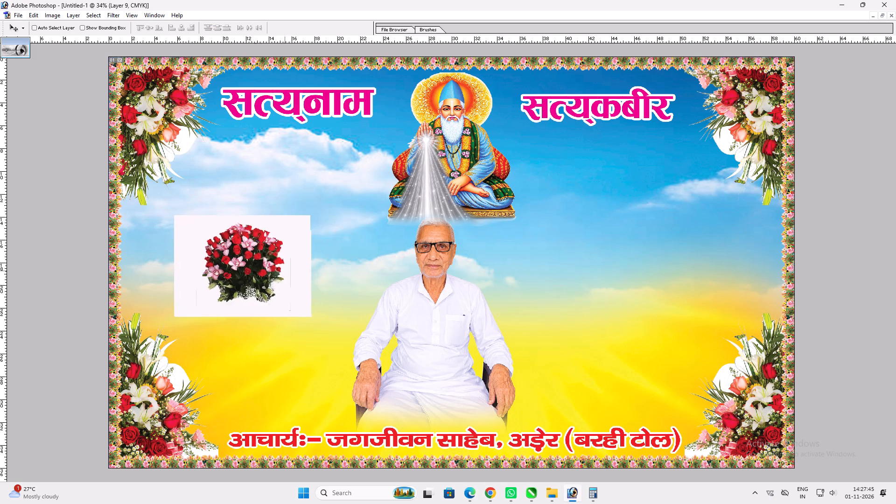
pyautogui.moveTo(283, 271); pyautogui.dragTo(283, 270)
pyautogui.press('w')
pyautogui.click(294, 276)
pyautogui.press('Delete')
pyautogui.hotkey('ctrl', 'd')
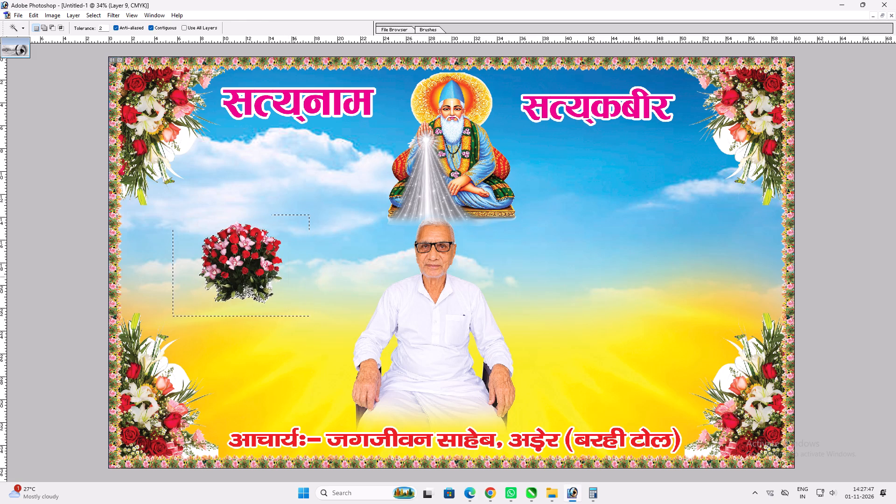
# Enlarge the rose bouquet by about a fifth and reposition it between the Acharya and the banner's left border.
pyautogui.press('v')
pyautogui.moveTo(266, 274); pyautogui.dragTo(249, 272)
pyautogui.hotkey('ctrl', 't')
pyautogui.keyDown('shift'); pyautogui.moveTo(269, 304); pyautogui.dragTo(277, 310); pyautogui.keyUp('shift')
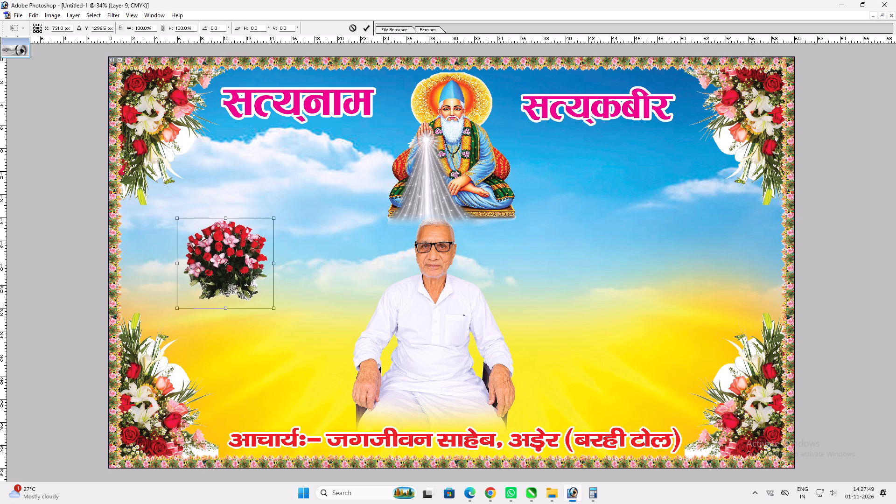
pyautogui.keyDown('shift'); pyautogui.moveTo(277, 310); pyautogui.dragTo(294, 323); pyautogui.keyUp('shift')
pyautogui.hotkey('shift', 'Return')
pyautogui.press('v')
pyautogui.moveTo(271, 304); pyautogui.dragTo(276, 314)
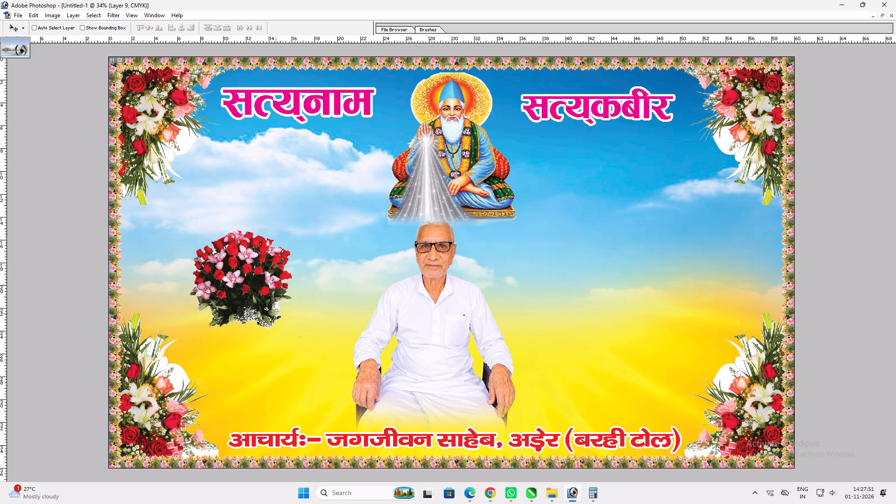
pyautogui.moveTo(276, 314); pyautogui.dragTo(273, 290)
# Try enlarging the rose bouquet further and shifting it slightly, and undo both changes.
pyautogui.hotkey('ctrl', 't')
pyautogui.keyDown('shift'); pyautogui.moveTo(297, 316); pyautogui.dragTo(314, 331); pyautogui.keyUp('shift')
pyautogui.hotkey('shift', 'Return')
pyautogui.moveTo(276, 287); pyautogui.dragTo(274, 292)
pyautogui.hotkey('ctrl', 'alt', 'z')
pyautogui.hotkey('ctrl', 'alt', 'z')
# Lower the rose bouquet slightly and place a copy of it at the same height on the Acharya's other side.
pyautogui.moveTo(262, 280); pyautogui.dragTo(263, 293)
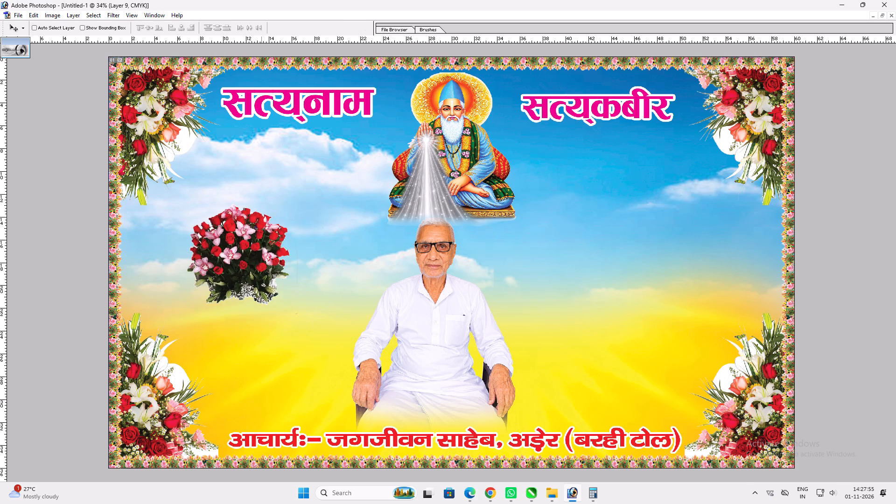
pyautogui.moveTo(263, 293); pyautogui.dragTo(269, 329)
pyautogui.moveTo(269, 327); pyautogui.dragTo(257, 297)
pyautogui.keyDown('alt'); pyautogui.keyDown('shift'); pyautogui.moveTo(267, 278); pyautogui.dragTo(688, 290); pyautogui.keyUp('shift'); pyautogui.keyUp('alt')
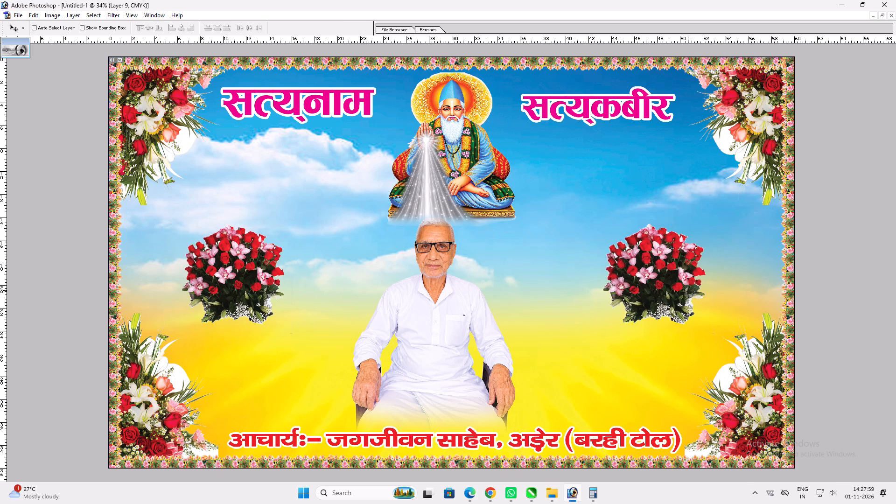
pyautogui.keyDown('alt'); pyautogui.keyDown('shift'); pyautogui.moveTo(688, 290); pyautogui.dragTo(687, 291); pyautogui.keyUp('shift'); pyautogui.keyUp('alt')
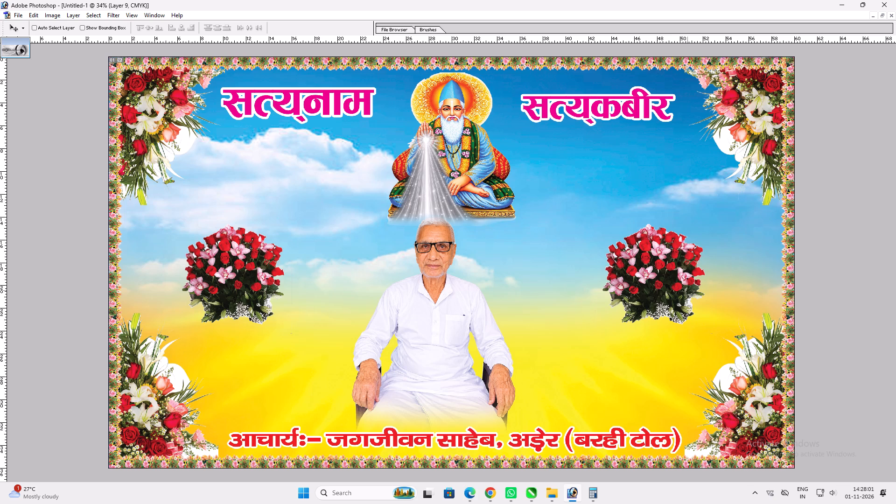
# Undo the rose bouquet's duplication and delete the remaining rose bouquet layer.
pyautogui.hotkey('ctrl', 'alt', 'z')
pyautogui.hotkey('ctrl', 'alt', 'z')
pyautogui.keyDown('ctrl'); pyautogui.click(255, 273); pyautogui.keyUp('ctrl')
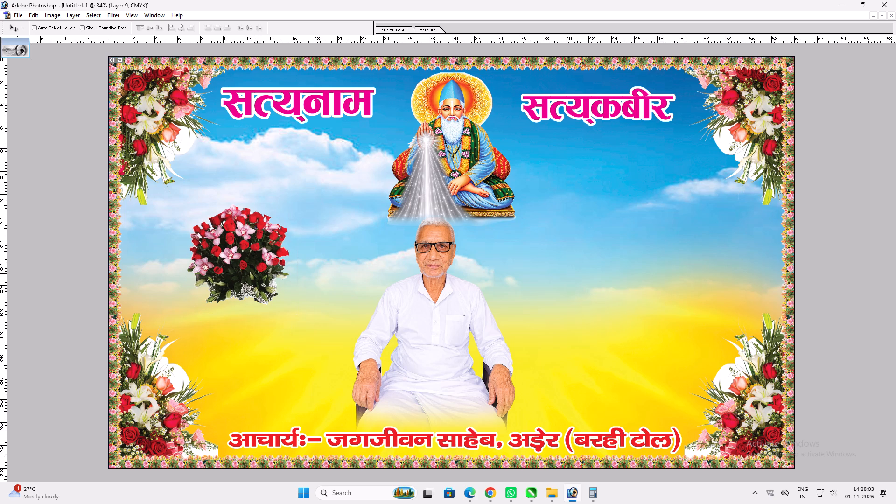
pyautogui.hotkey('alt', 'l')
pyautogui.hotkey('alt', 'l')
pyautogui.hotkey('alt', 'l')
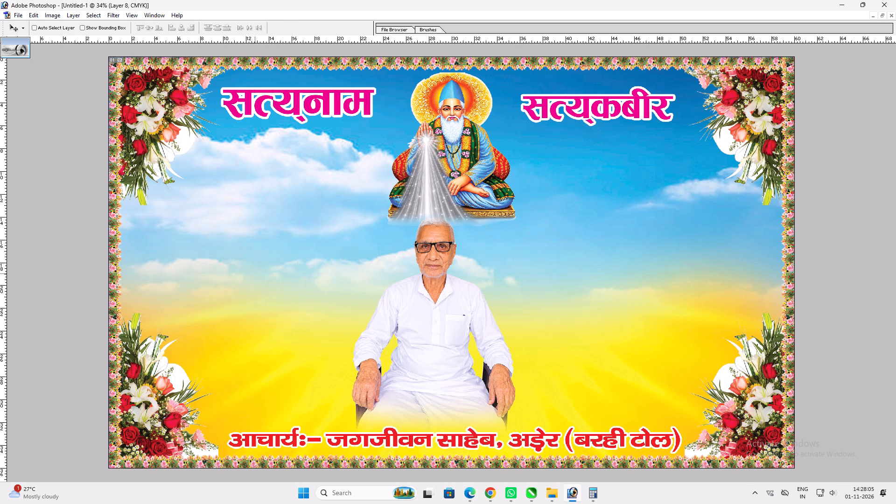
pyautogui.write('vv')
# Apply a white Outer Glow with Normal blend mode and a larger size to the banner's upper-left corner bouquet.
pyautogui.scroll(1, 259, 275)
pyautogui.keyDown('ctrl'); pyautogui.click(434, 213); pyautogui.keyUp('ctrl')
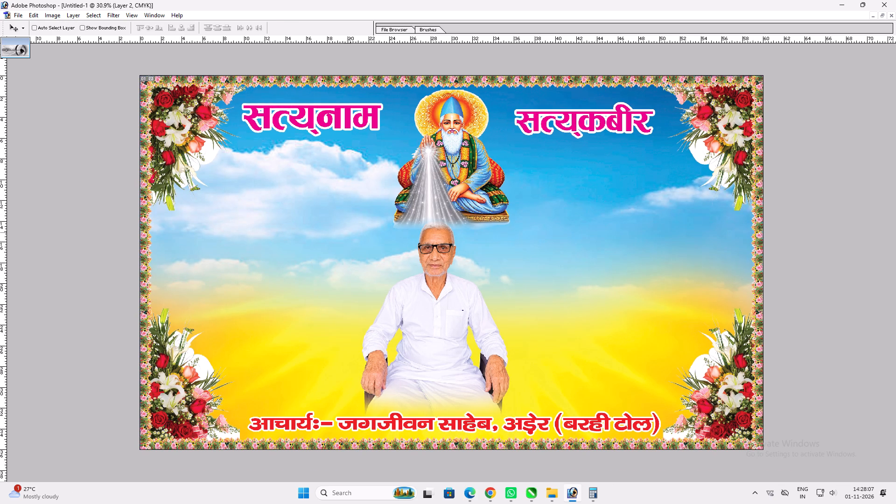
pyautogui.keyDown('ctrl'); pyautogui.click(180, 145); pyautogui.keyUp('ctrl')
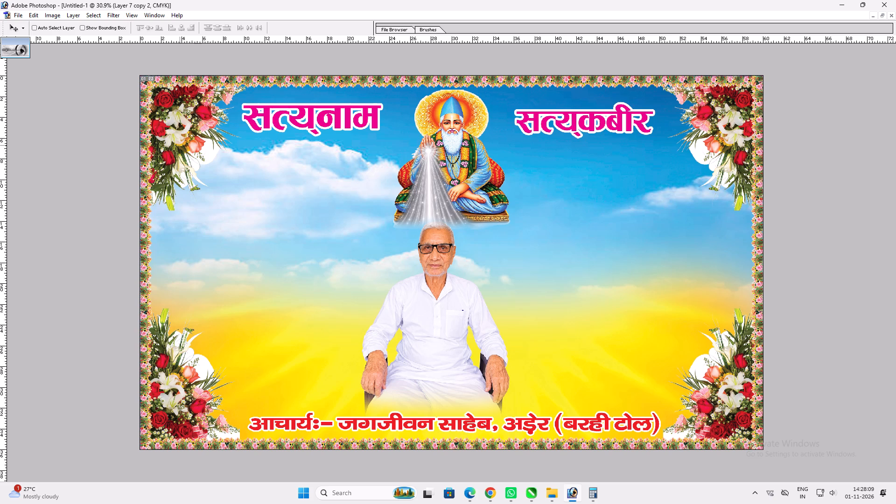
pyautogui.hotkey('alt', 'l')
pyautogui.hotkey('alt', 'y')
pyautogui.press('o')
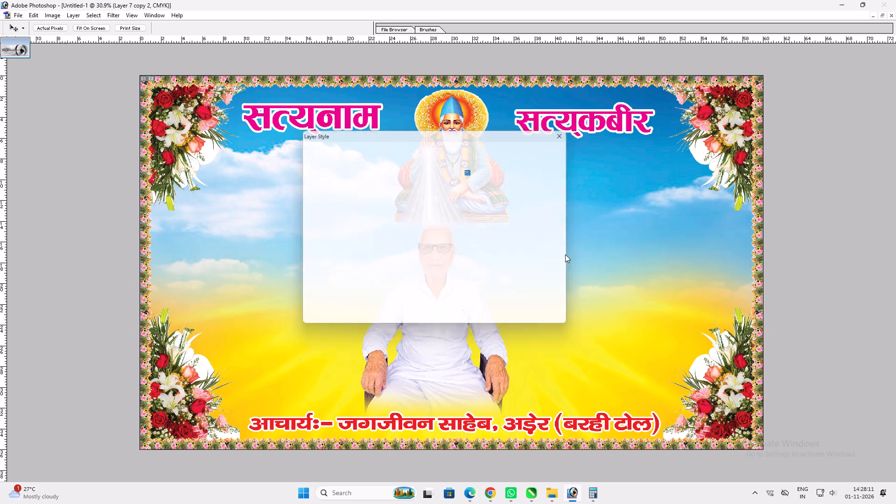
pyautogui.moveTo(454, 171); pyautogui.dragTo(466, 168)
pyautogui.click(458, 161)
pyautogui.click(447, 170)
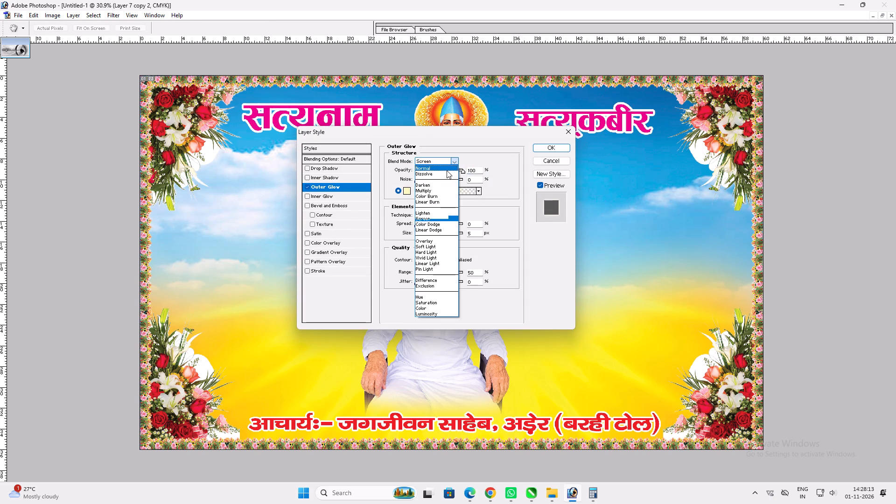
pyautogui.click(406, 191)
pyautogui.moveTo(261, 258); pyautogui.dragTo(36, 117)
pyautogui.press('Return')
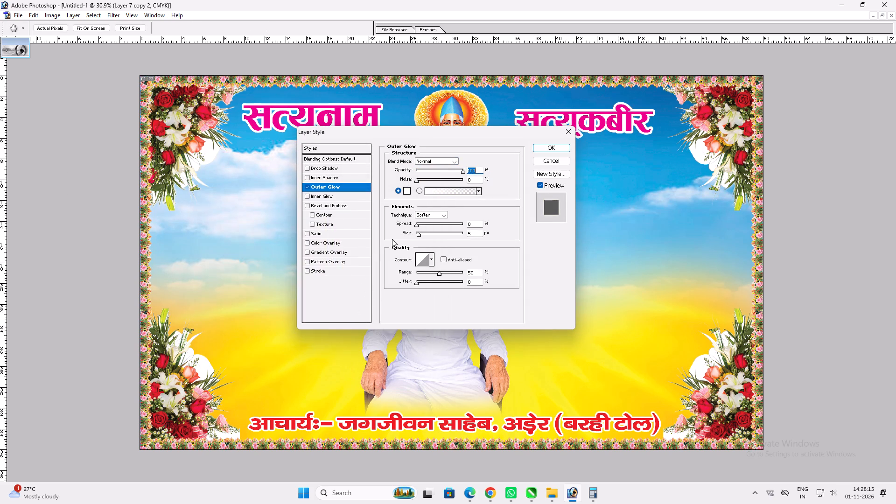
pyautogui.moveTo(422, 232); pyautogui.dragTo(429, 232)
pyautogui.moveTo(420, 224); pyautogui.dragTo(415, 225)
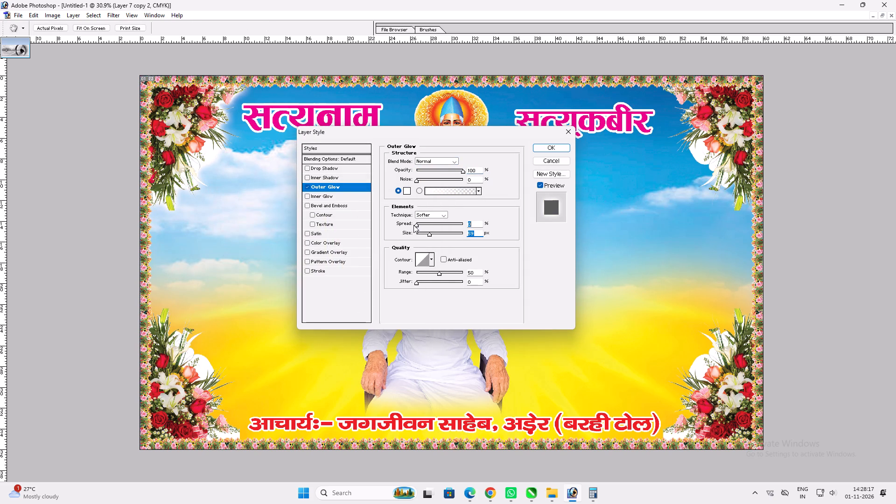
pyautogui.press('Return')
pyautogui.write('vv')
# Copy the upper-left bouquet's layer style and paste it onto the lower-left corner bouquet.
pyautogui.hotkey('alt', 'l')
pyautogui.hotkey('alt', 'l')
pyautogui.hotkey('alt', 'y')
pyautogui.press('c')
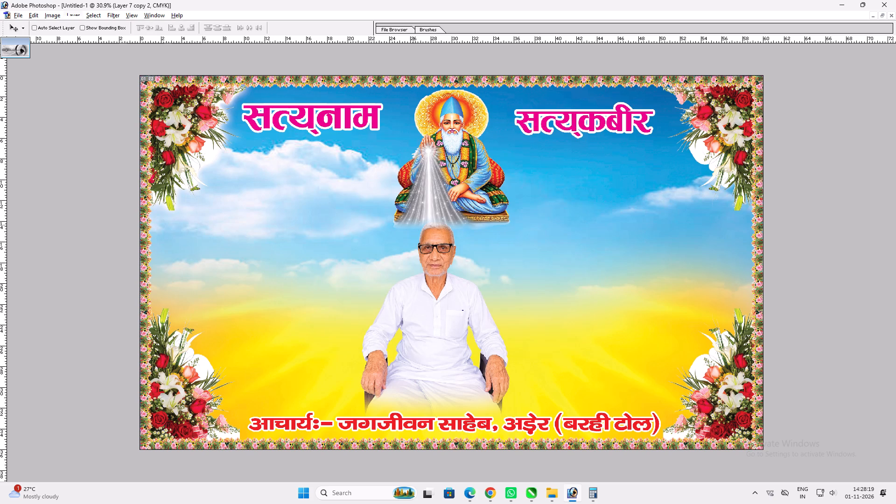
pyautogui.keyDown('ctrl'); pyautogui.click(185, 392); pyautogui.keyUp('ctrl')
pyautogui.hotkey('alt', 'l')
pyautogui.hotkey('alt', 'y')
pyautogui.write('pv')
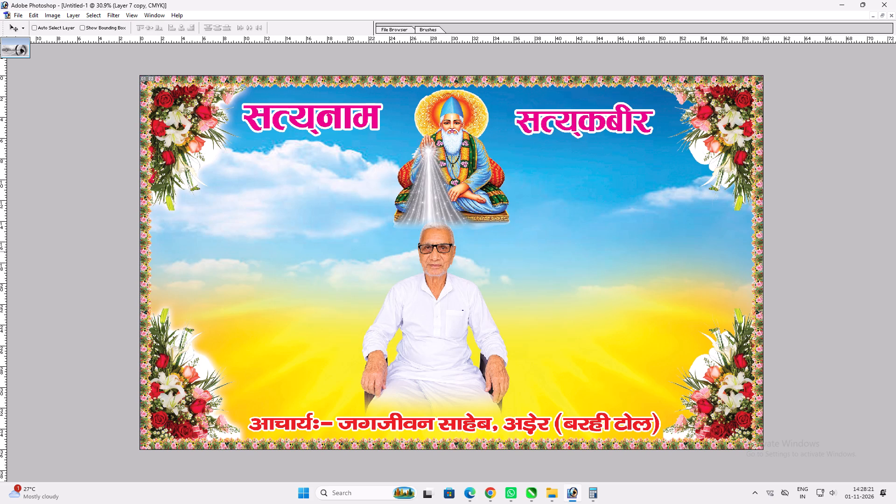
# Paste the copied glow style onto the upper-right and lower-right corner bouquets.
pyautogui.keyDown('ctrl'); pyautogui.click(725, 135); pyautogui.keyUp('ctrl')
pyautogui.hotkey('alt', 'y')
pyautogui.hotkey('alt', 'l')
pyautogui.hotkey('alt', 'y')
pyautogui.write('pvv')
pyautogui.keyDown('ctrl'); pyautogui.click(740, 369); pyautogui.keyUp('ctrl')
pyautogui.hotkey('alt', 'l')
pyautogui.hotkey('alt', 'y')
pyautogui.write('pvv')
# Widen the Acharya's picture evenly on both sides by about an eighth and stretch it downward to 107% height.
pyautogui.scroll(1, 497, 467)
pyautogui.keyDown('ctrl'); pyautogui.doubleClick(450, 335); pyautogui.keyUp('ctrl')
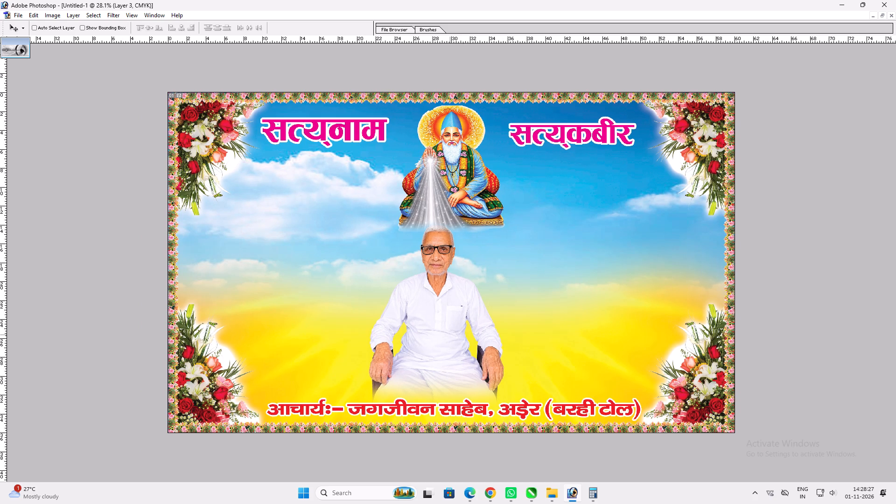
pyautogui.hotkey('ctrl', 't')
pyautogui.keyDown('alt'); pyautogui.keyDown('shift'); pyautogui.moveTo(500, 319); pyautogui.dragTo(511, 320); pyautogui.keyUp('shift'); pyautogui.keyUp('alt')
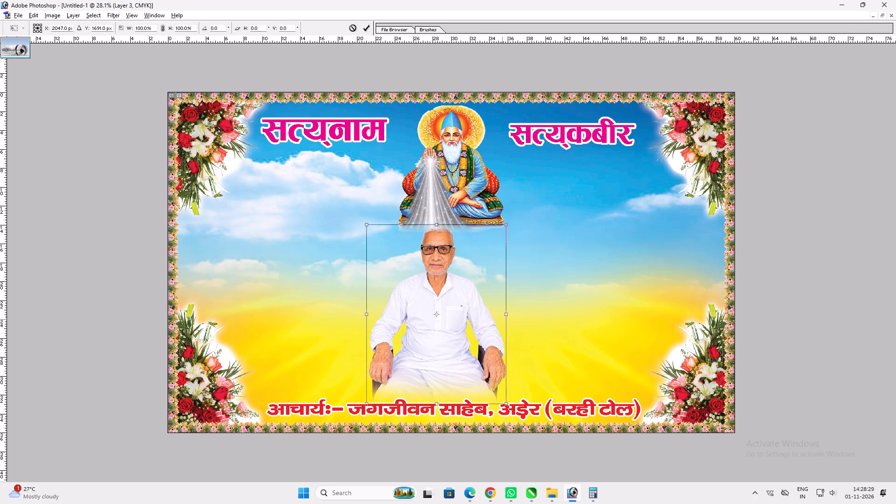
pyautogui.keyDown('alt'); pyautogui.keyDown('shift'); pyautogui.moveTo(511, 320); pyautogui.dragTo(511, 320); pyautogui.keyUp('shift'); pyautogui.keyUp('alt')
pyautogui.hotkey('shift', 'Return')
pyautogui.press('v')
pyautogui.hotkey('ctrl', 't')
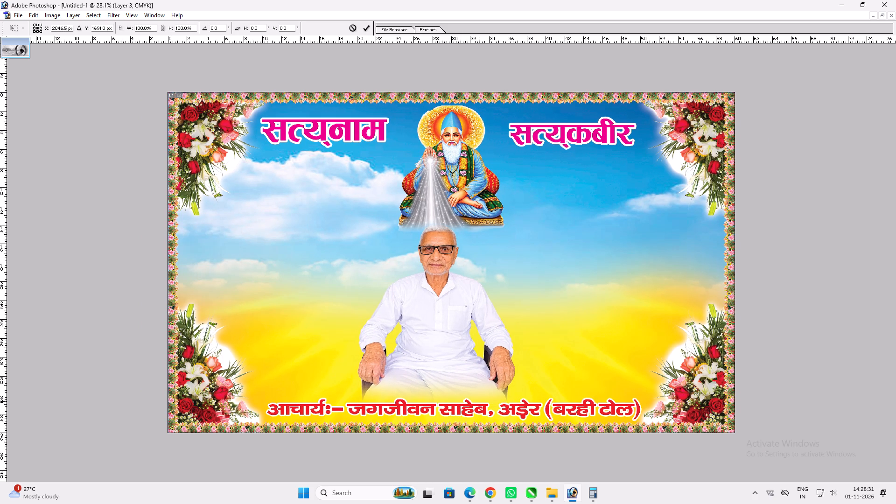
pyautogui.keyDown('shift'); pyautogui.moveTo(476, 403); pyautogui.dragTo(477, 415); pyautogui.keyUp('shift')
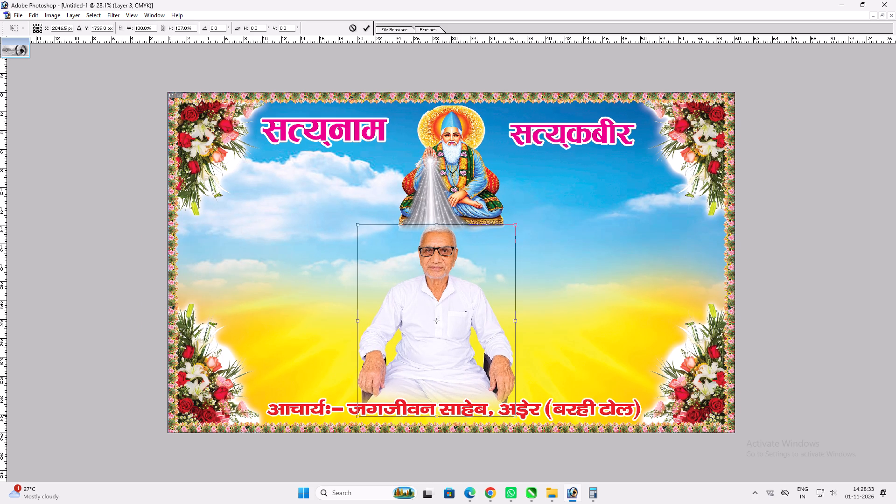
pyautogui.hotkey('shift', 'Return')
pyautogui.press('v')
pyautogui.click(472, 354)
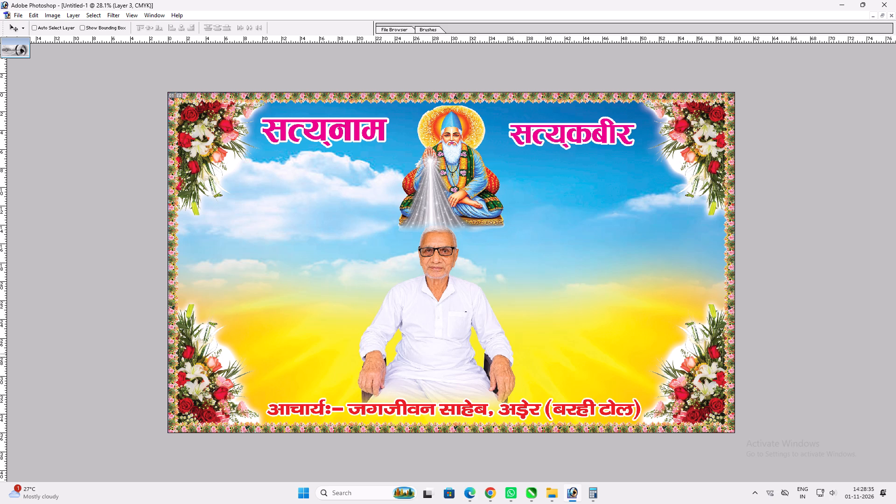
pyautogui.press('v')
pyautogui.press('v')
# Capture a screen snip of the whole banner.
pyautogui.press('Print')
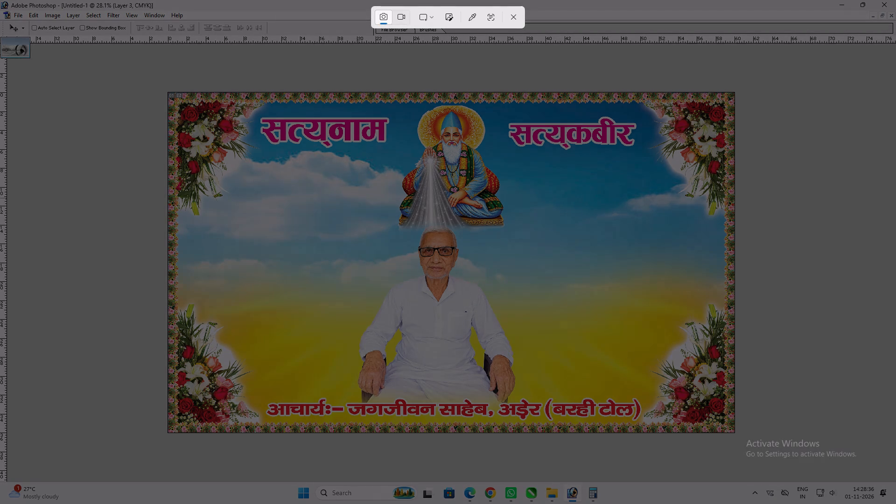
pyautogui.moveTo(167, 91); pyautogui.dragTo(742, 437)
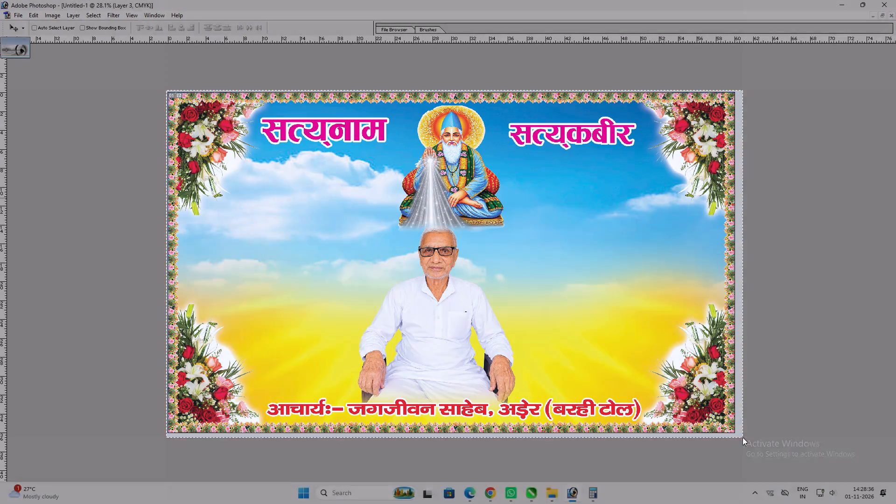
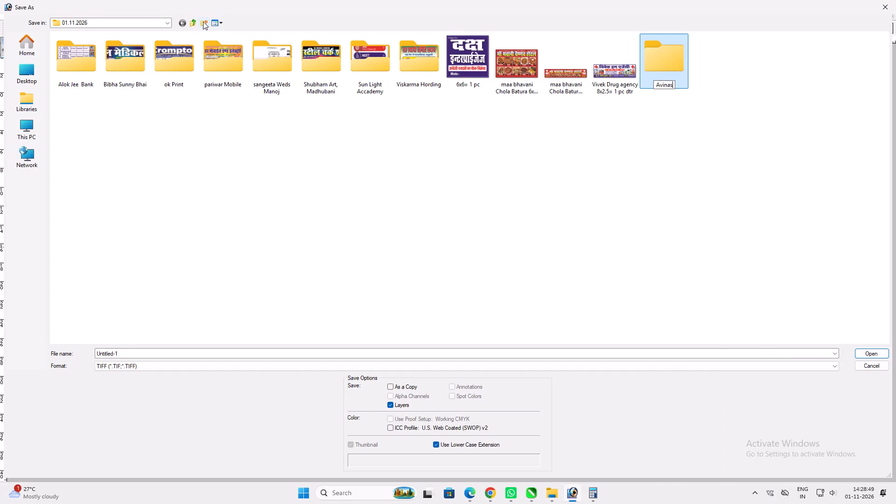
# Name the new folder "Avinash Father" inside 01.11.2026 and open it as the save location.
pyautogui.write('h Father')
pyautogui.press('space')
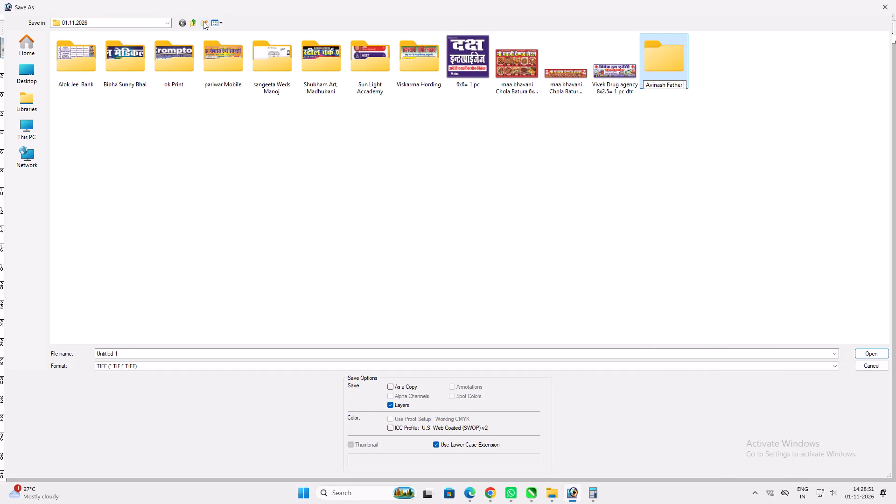
pyautogui.press('Return')
pyautogui.press('Return')
# Save the banner as a layered TIFF named "5x3= 1 pc Dstr", with no image compression and RLE layer compression.
pyautogui.click(123, 351)
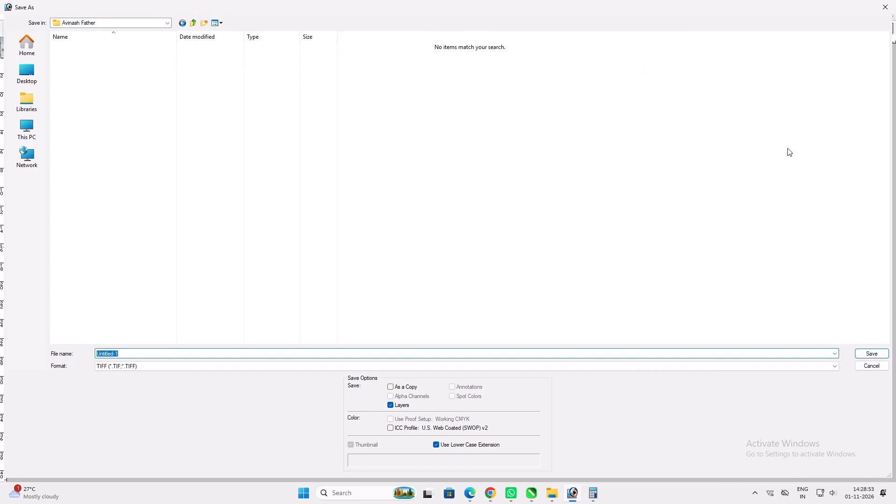
pyautogui.write('5x3= 1 pc Dstr')
pyautogui.press('space')
pyautogui.press('Return')
pyautogui.press('Return')
pyautogui.press('Return')
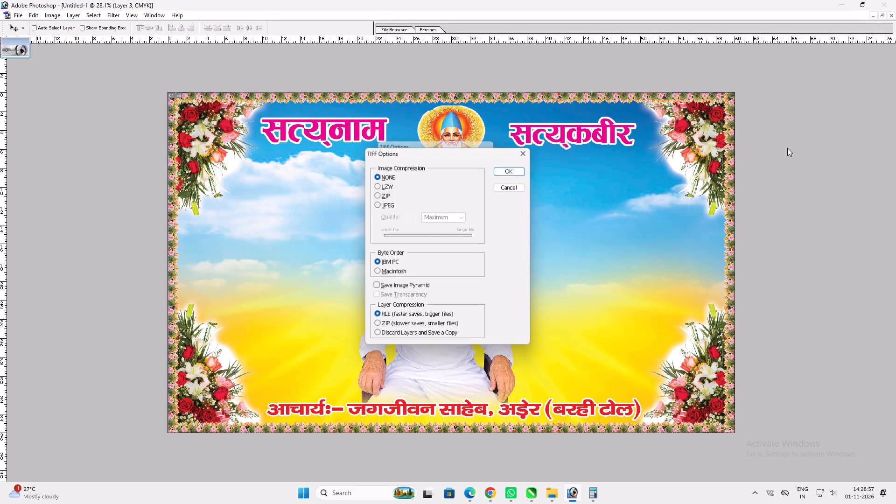
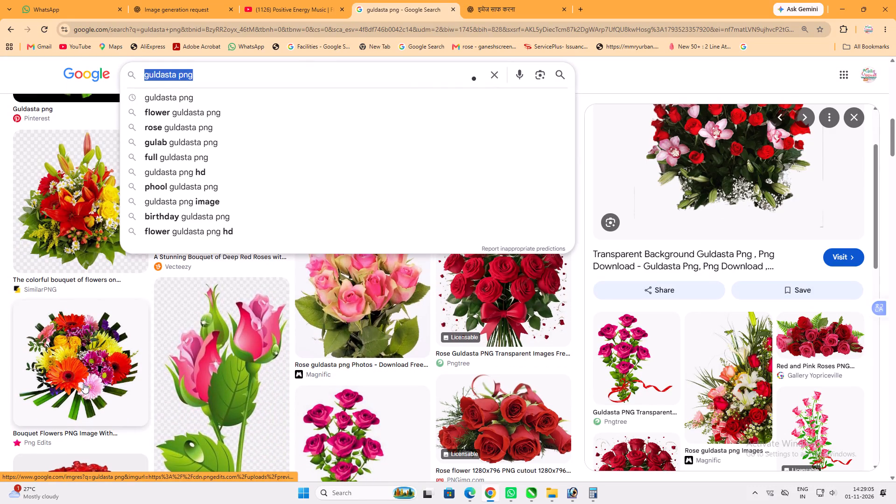
# Examine the rose bouquet PNG result and open more images related to it in the guldasta png search.
pyautogui.scroll(-2, 84, 383)
pyautogui.click(504, 324)
pyautogui.scroll(-5, 737, 225)
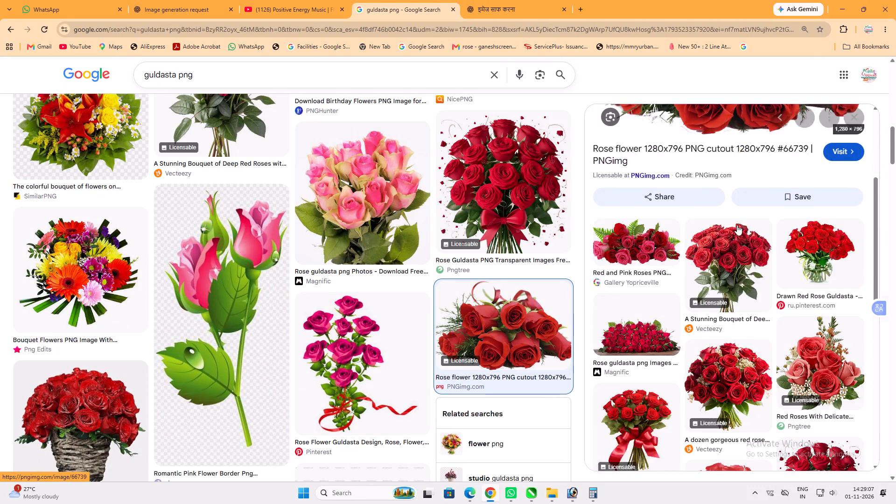
pyautogui.scroll(-8, 736, 225)
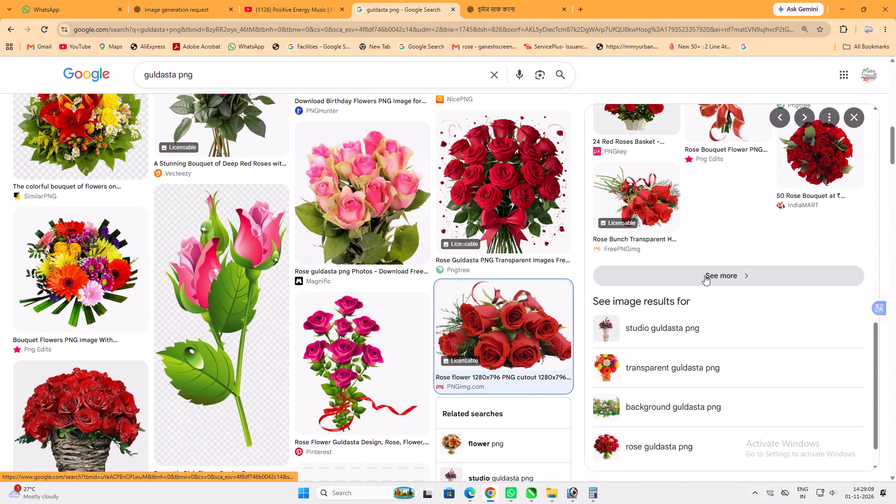
pyautogui.click(705, 275)
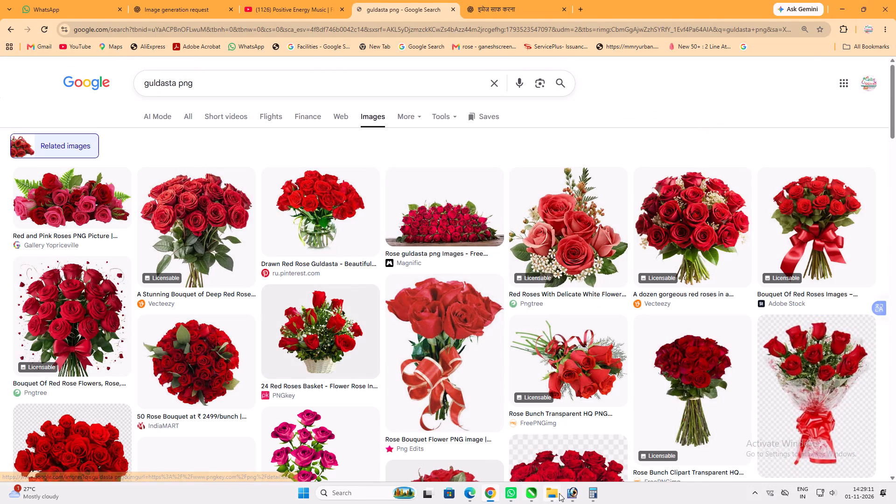
pyautogui.click(569, 490)
pyautogui.hotkey('ctrl', 'w')
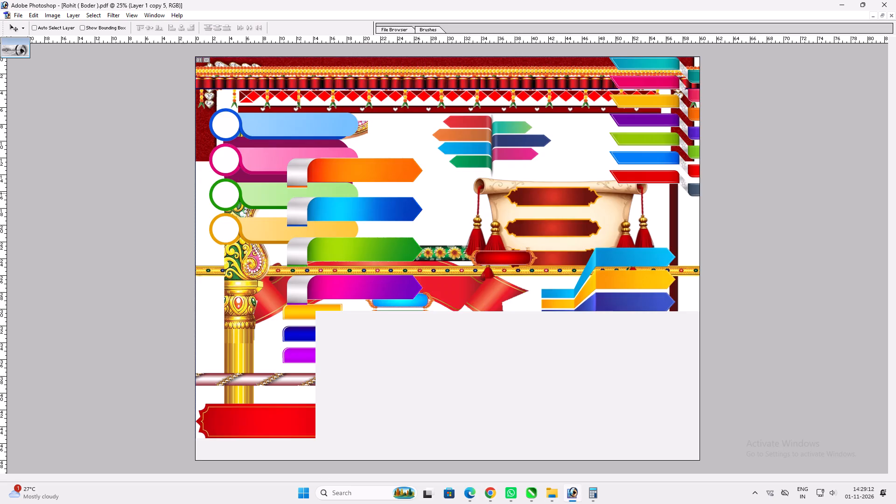
pyautogui.hotkey('ctrl', 'w')
# Move the two maa bhavani Chola Batura TIFF files from the 01.11.2026 folder into the ok Print folder.
pyautogui.hotkey('ctrl', 'o')
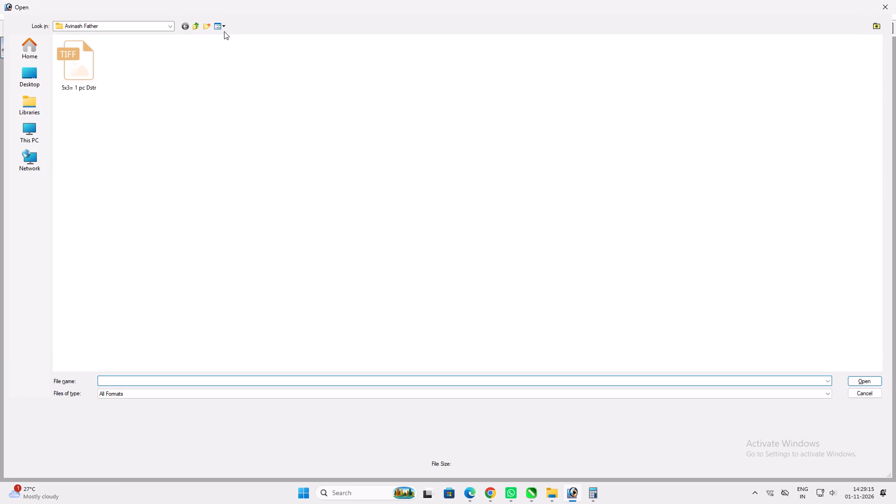
pyautogui.click(196, 27)
pyautogui.click(434, 138)
pyautogui.moveTo(609, 138); pyautogui.dragTo(546, 60)
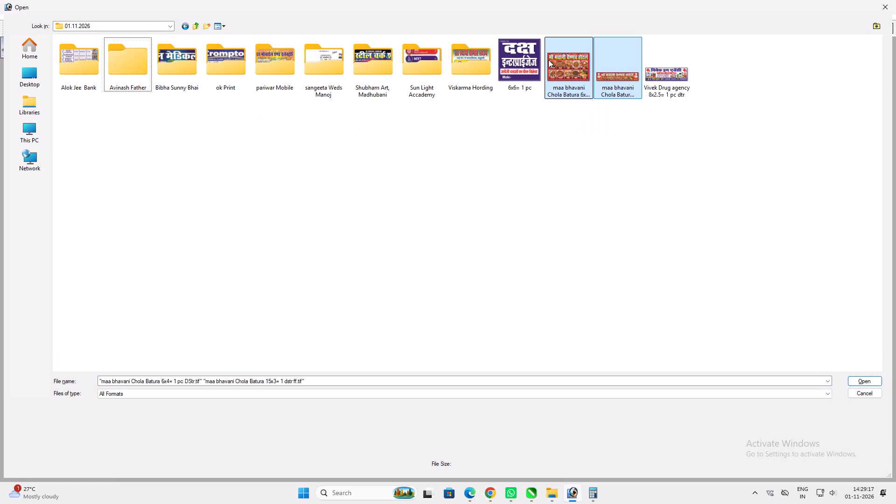
pyautogui.moveTo(556, 62); pyautogui.dragTo(210, 46)
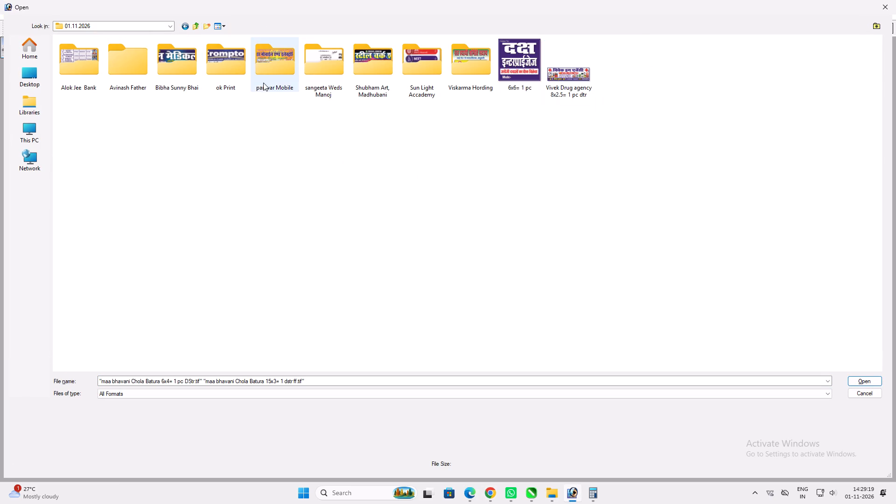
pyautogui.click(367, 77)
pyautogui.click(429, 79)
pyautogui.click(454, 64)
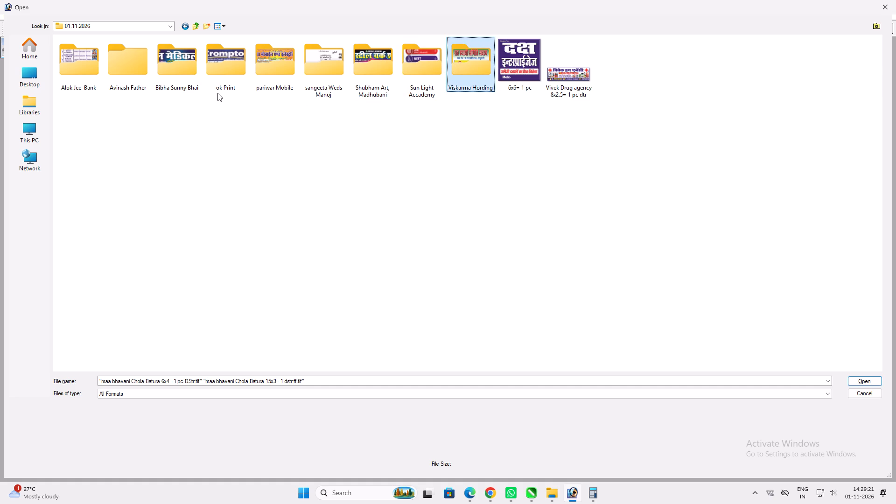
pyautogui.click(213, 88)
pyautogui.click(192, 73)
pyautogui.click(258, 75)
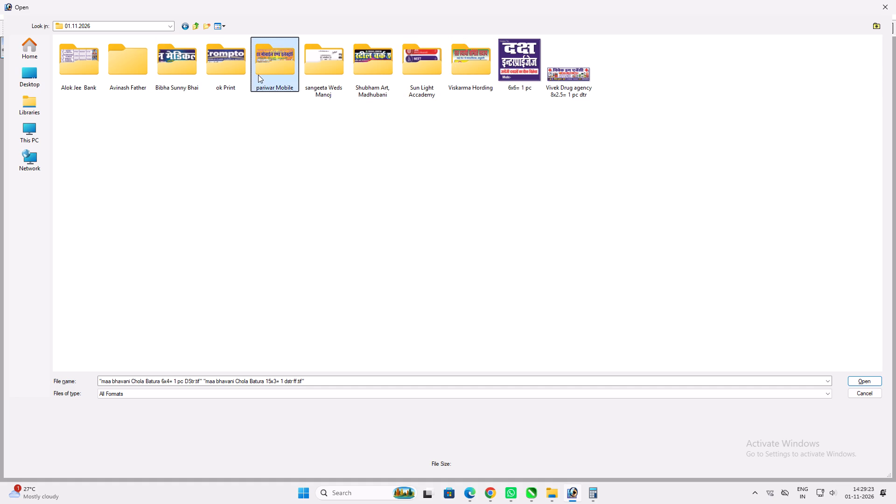
# Open "Chatpatta Juctaion 2x6= 1 pc Dstr" from the ok Print folder, maximized and fitted to the screen.
pyautogui.doubleClick(238, 72)
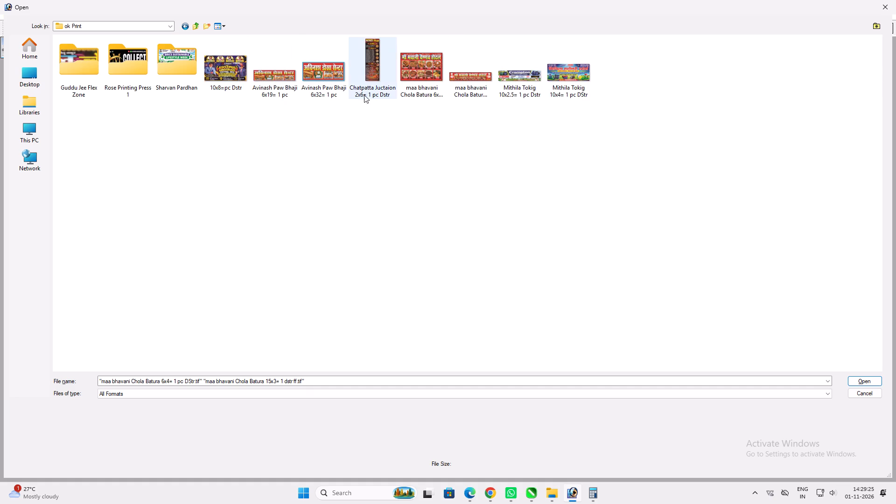
pyautogui.click(371, 80)
pyautogui.press('Return')
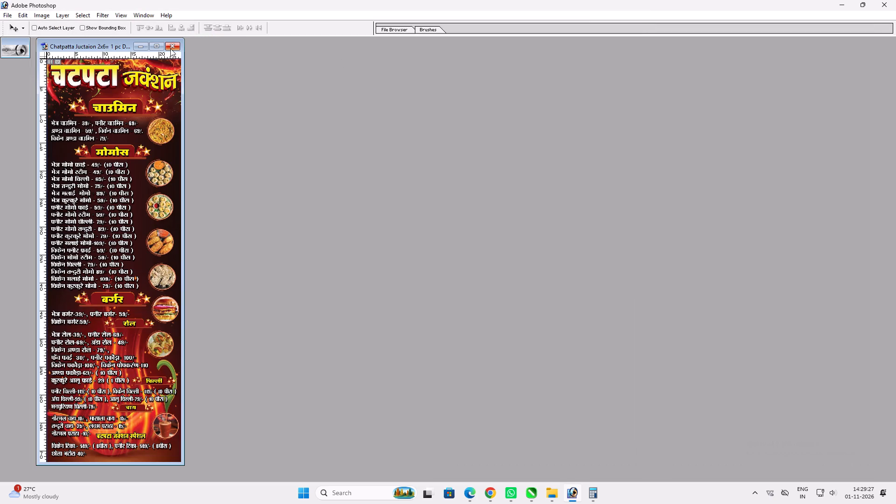
pyautogui.click(149, 49)
pyautogui.click(157, 48)
pyautogui.hotkey('ctrl', '0')
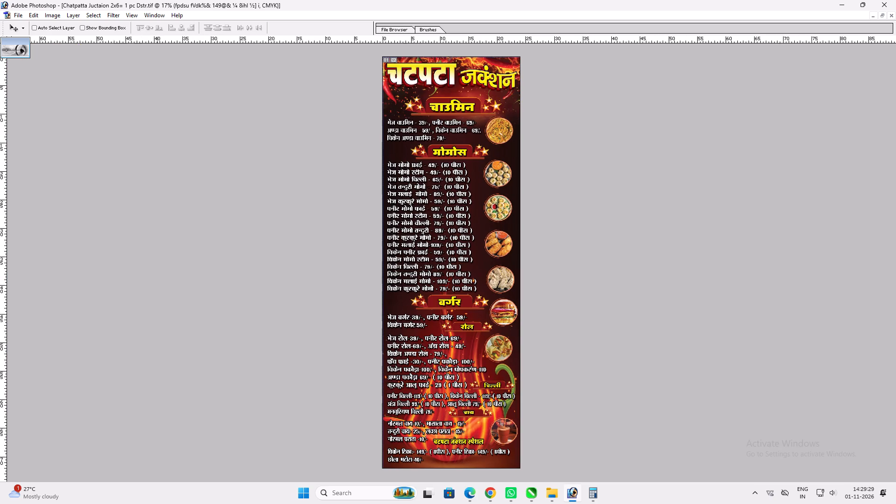
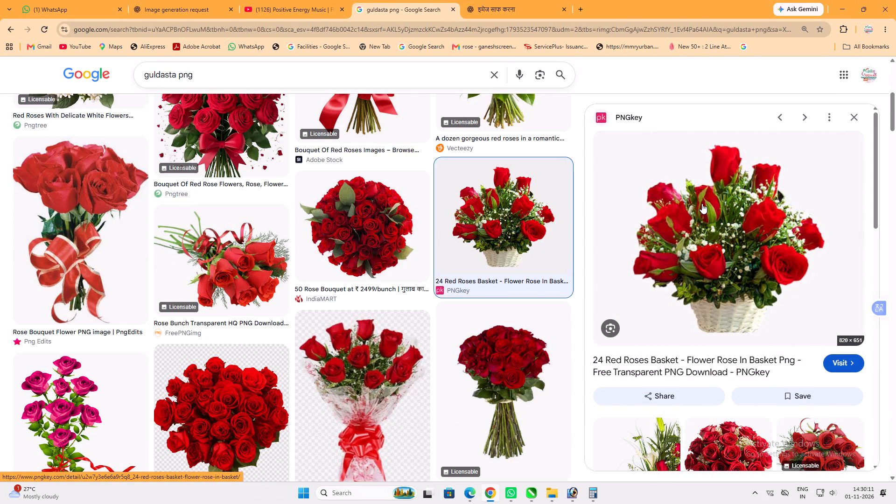
# Open the related Pink Rose Flower Bunch image from FreePNGimg and save it to the computer.
pyautogui.scroll(-4, 703, 200)
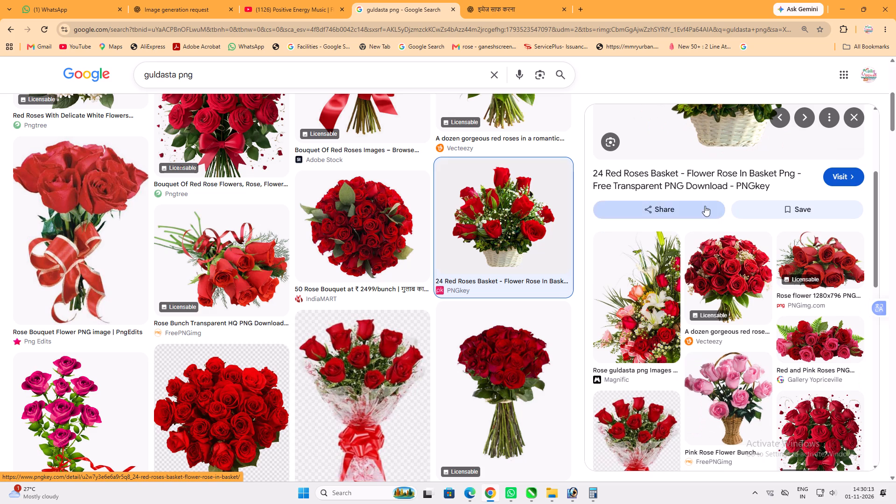
pyautogui.click(740, 410)
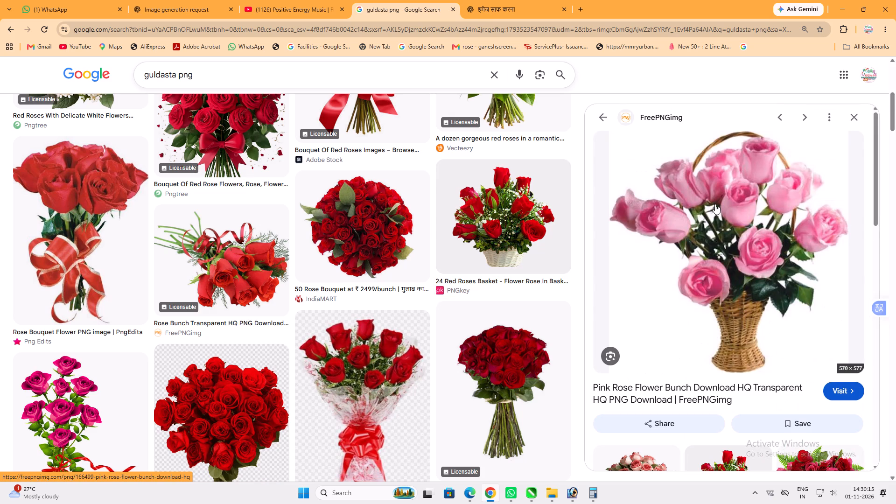
pyautogui.rightClick(717, 190)
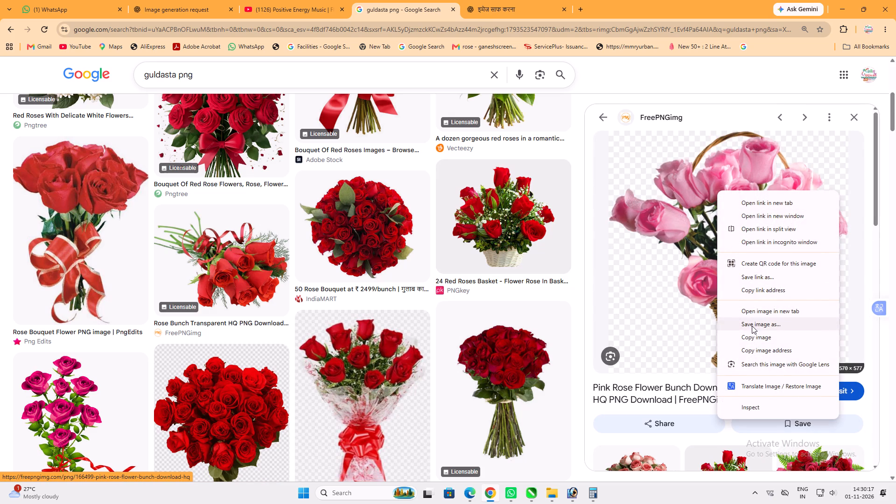
pyautogui.click(752, 326)
pyautogui.press('Return')
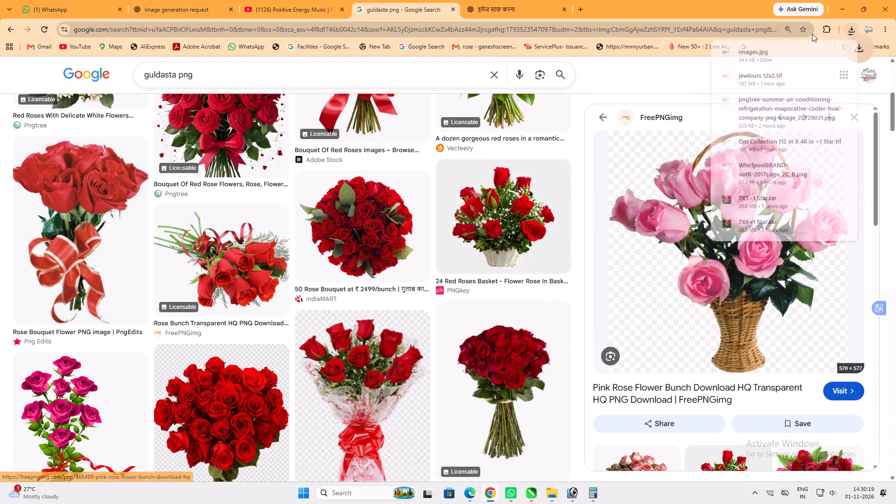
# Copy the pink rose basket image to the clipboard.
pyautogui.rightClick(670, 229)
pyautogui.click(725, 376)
# Open the 24 Red Roses Basket result from PNGkey and copy its image to the clipboard.
pyautogui.scroll(-6, 702, 321)
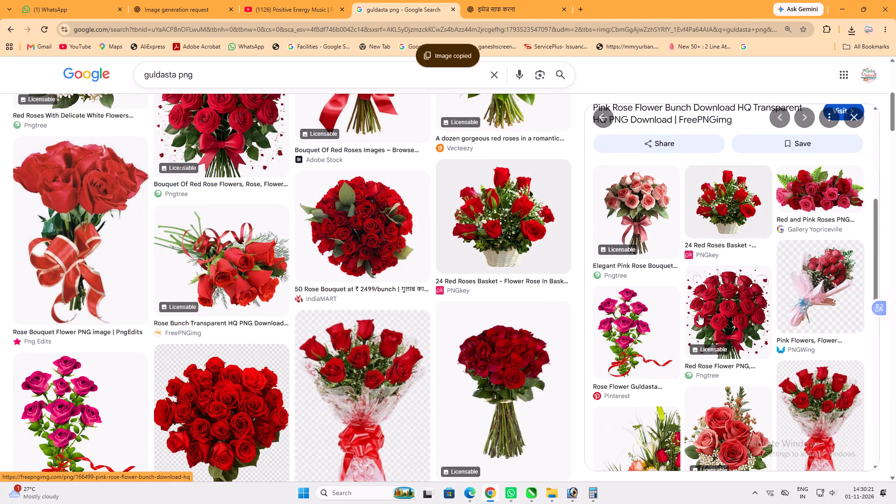
pyautogui.click(525, 218)
pyautogui.rightClick(706, 192)
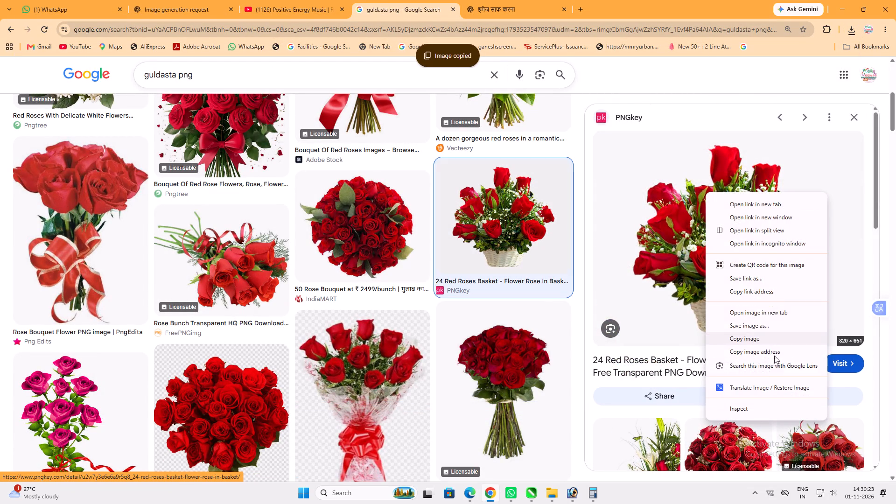
pyautogui.click(760, 341)
# Switch to Photoshop and open the 5x3= 1 pc Dstr TIFF from the Avinash Father folder in 01.11.2026.
pyautogui.click(569, 492)
pyautogui.doubleClick(477, 265)
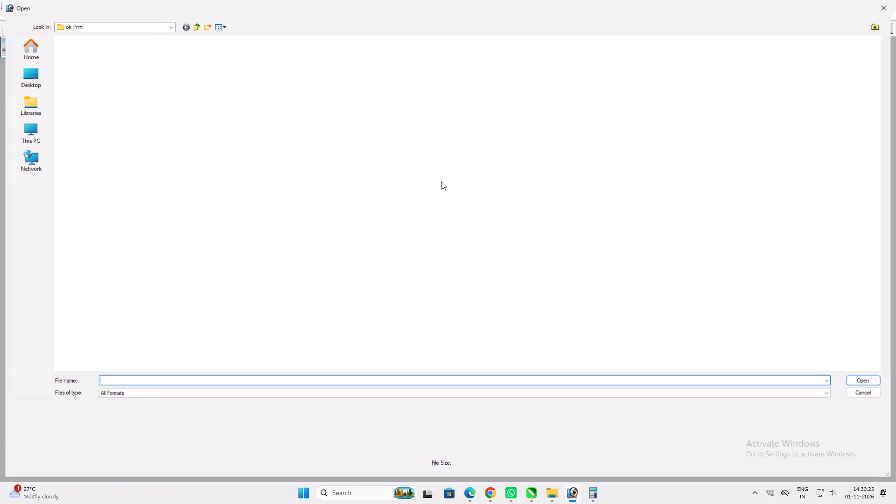
pyautogui.click(567, 72)
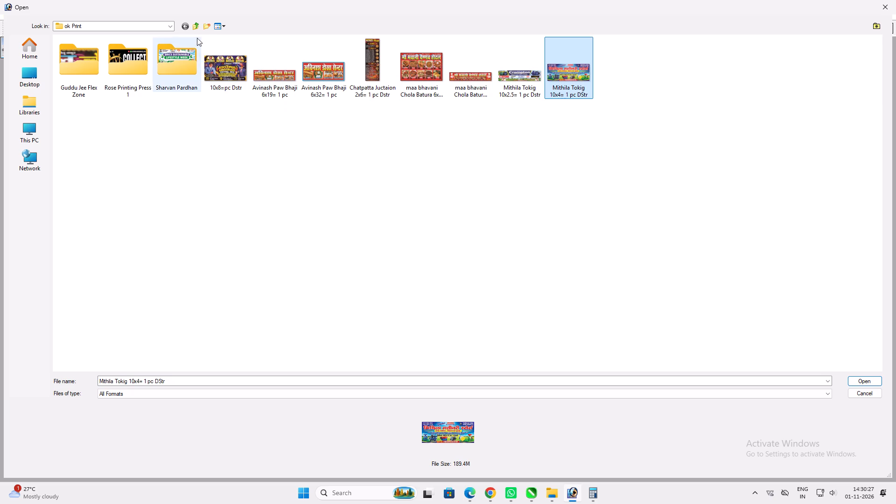
pyautogui.click(197, 28)
pyautogui.click(350, 153)
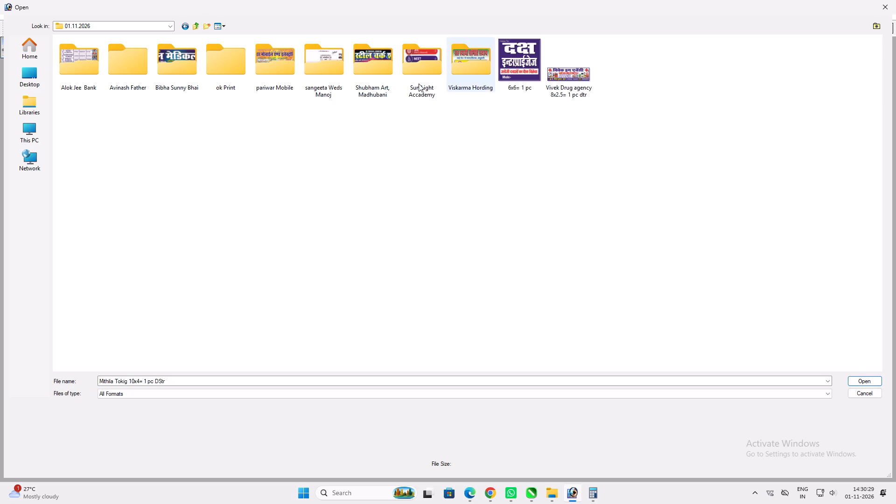
pyautogui.click(418, 70)
pyautogui.press('a')
pyautogui.press('Return')
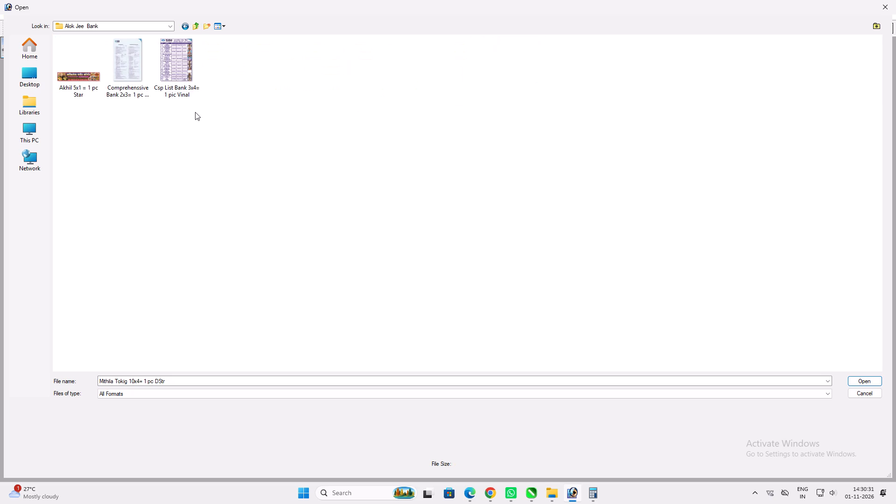
pyautogui.press('BackSpace')
pyautogui.click(211, 67)
pyautogui.press('a')
pyautogui.doubleClick(144, 72)
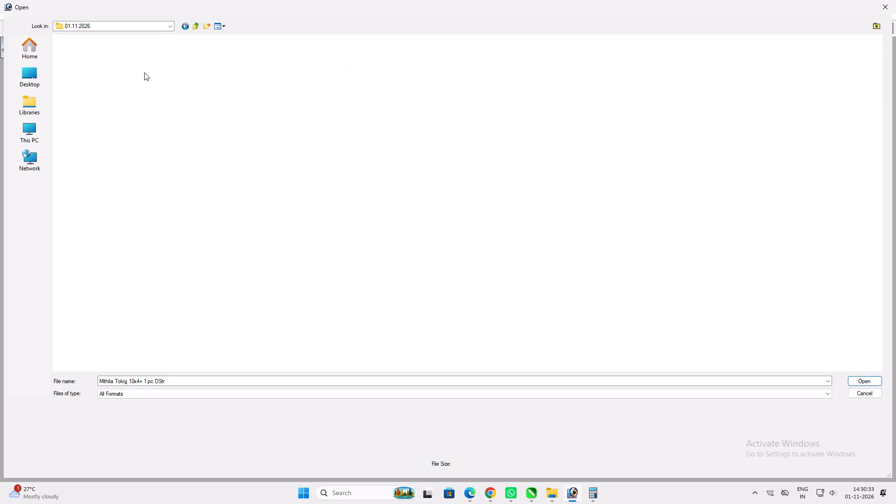
pyautogui.click(90, 67)
pyautogui.press('Return')
# Paste the red rose basket into the banner and delete its white background with the Magic Wand, leaving nothing selected.
pyautogui.hotkey('ctrl', 'v')
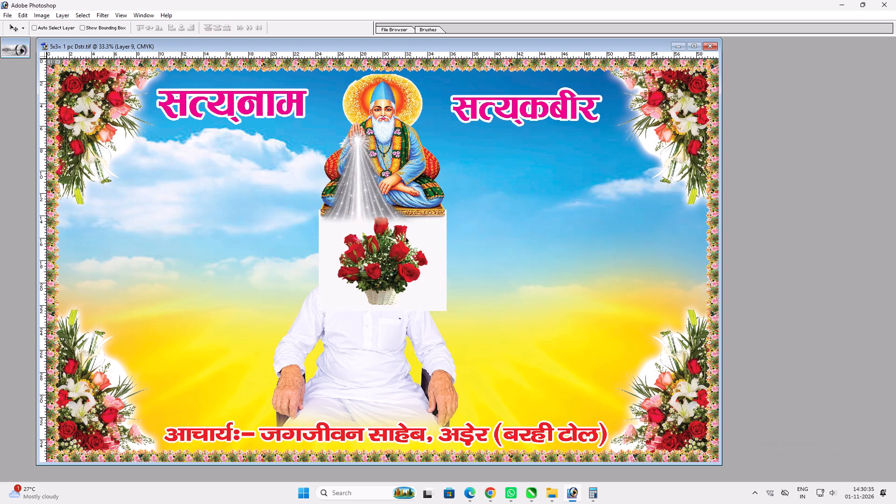
pyautogui.moveTo(363, 229); pyautogui.dragTo(241, 223)
pyautogui.press('w')
pyautogui.click(296, 231)
pyautogui.press('Delete')
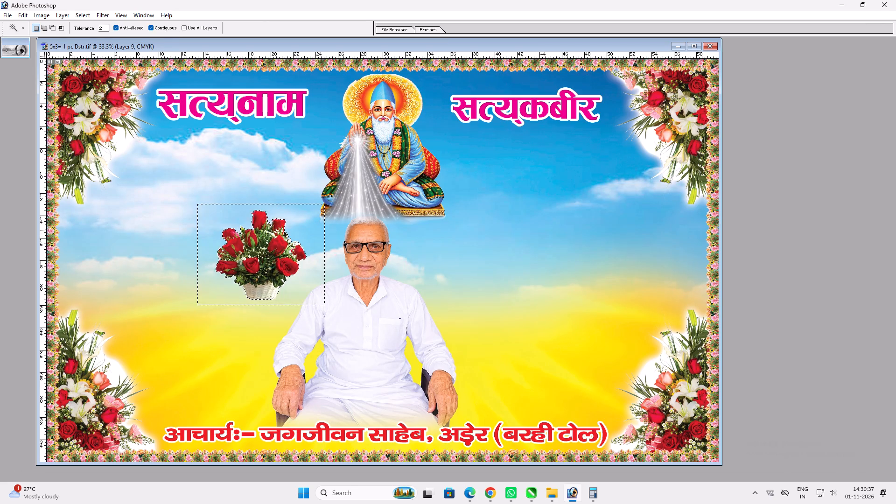
pyautogui.hotkey('ctrl', 'd')
# Place the rose basket in the banner's left half between the corner flowers and enlarge it with Free Transform.
pyautogui.press('v')
pyautogui.moveTo(270, 259); pyautogui.dragTo(176, 291)
pyautogui.hotkey('ctrl', 't')
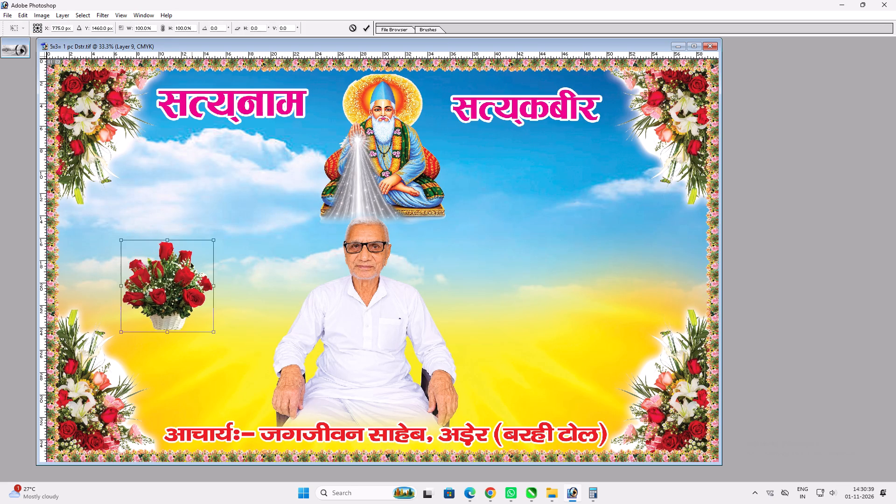
pyautogui.keyDown('shift'); pyautogui.moveTo(213, 240); pyautogui.dragTo(242, 195); pyautogui.keyUp('shift')
pyautogui.press('Return')
pyautogui.press('v')
pyautogui.moveTo(227, 228); pyautogui.dragTo(226, 236)
# Duplicate the rose basket to the matching place on the other side of the seated man.
pyautogui.keyDown('alt'); pyautogui.keyDown('shift'); pyautogui.moveTo(198, 257); pyautogui.dragTo(595, 273); pyautogui.keyUp('shift'); pyautogui.keyUp('alt')
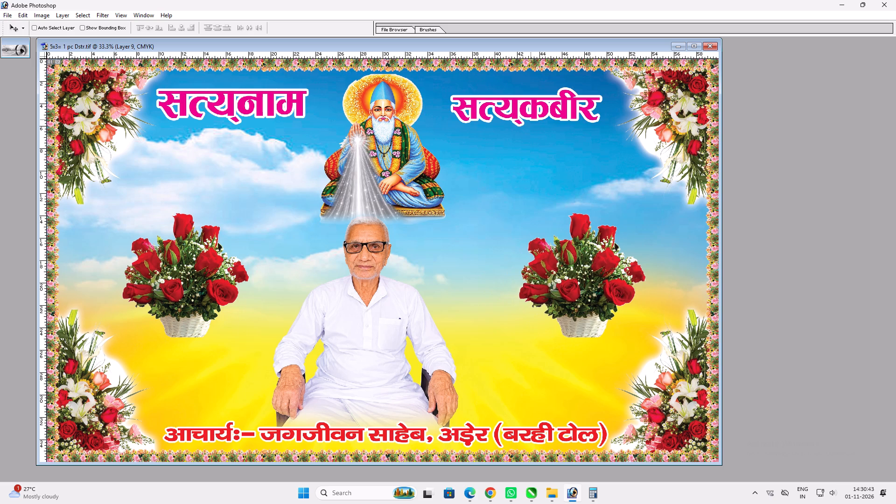
# Maximize the 5x3 banner document and save it.
pyautogui.keyDown('ctrl'); pyautogui.doubleClick(509, 50); pyautogui.keyUp('ctrl')
pyautogui.hotkey('ctrl', 's')
# Capture a screenshot of the whole 5x3 banner and switch to Chrome.
pyautogui.press('Print')
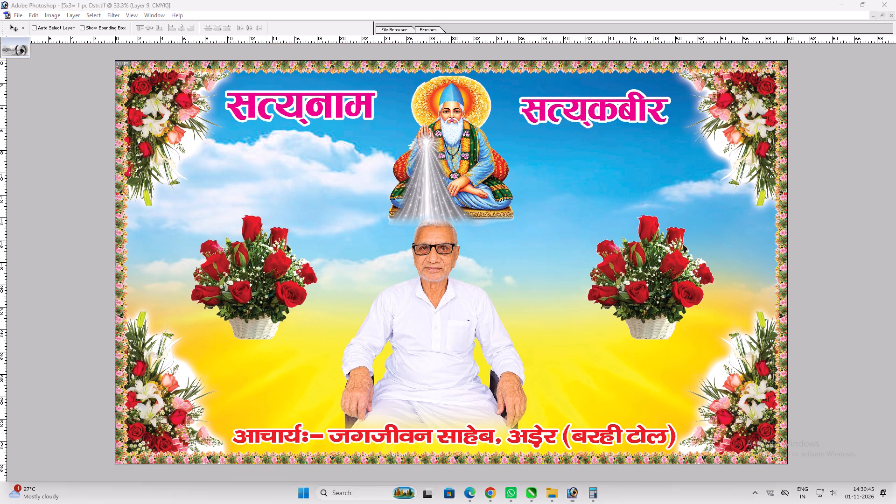
pyautogui.moveTo(108, 57); pyautogui.dragTo(801, 469)
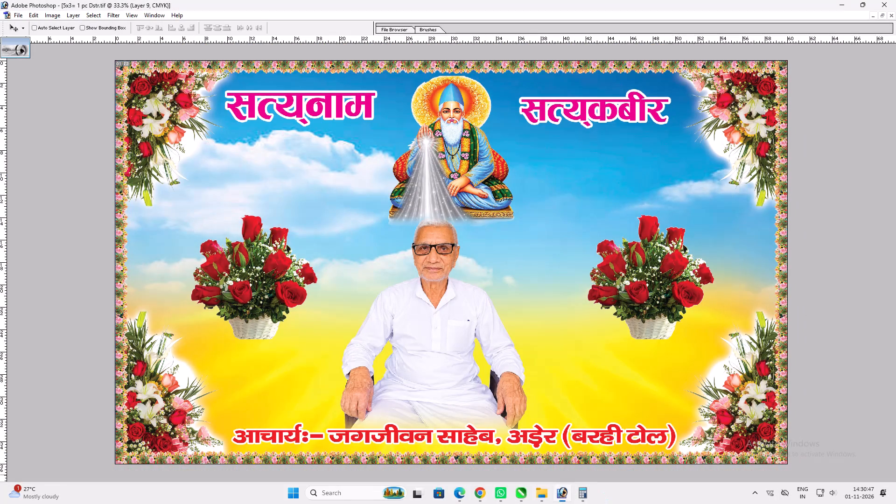
pyautogui.click(499, 492)
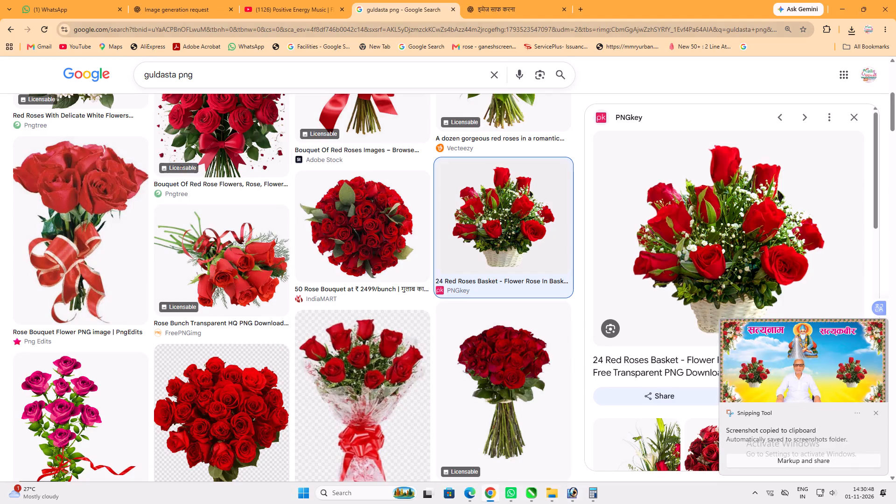